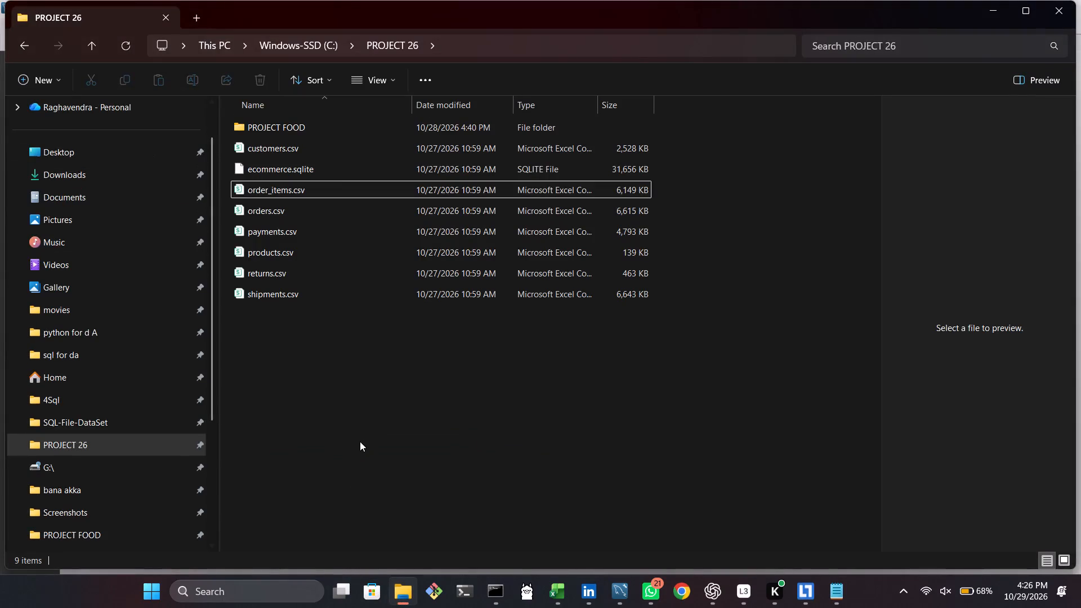
pyautogui.moveTo(360, 441); pyautogui.dragTo(332, 135)
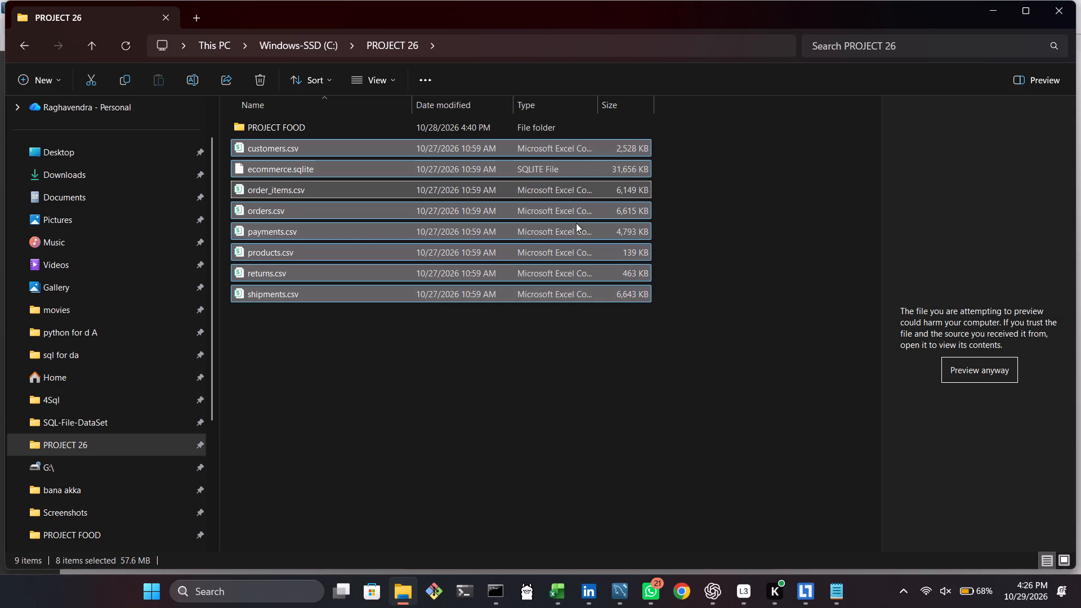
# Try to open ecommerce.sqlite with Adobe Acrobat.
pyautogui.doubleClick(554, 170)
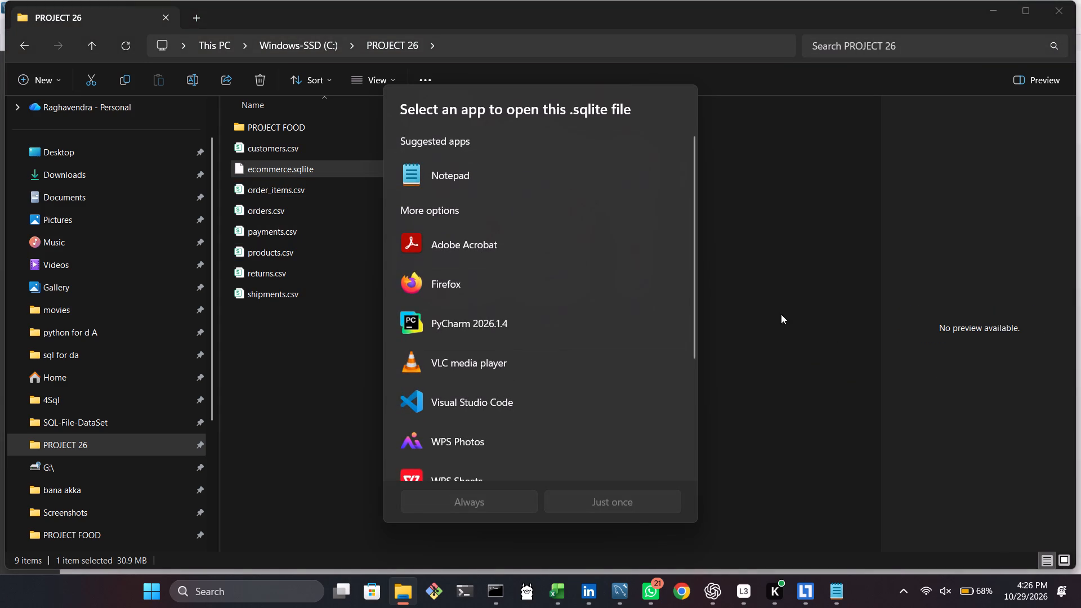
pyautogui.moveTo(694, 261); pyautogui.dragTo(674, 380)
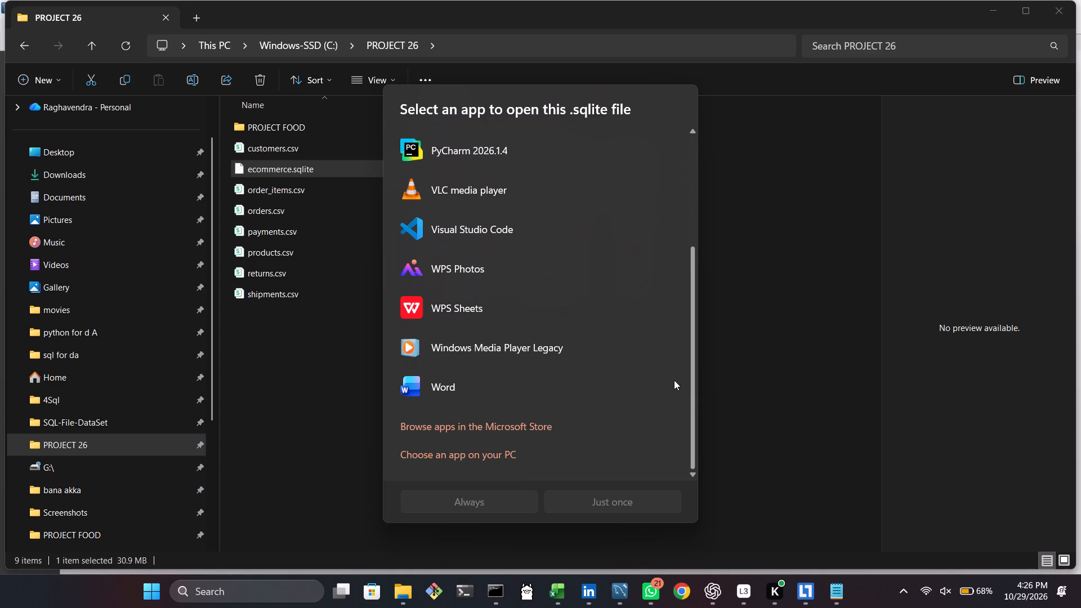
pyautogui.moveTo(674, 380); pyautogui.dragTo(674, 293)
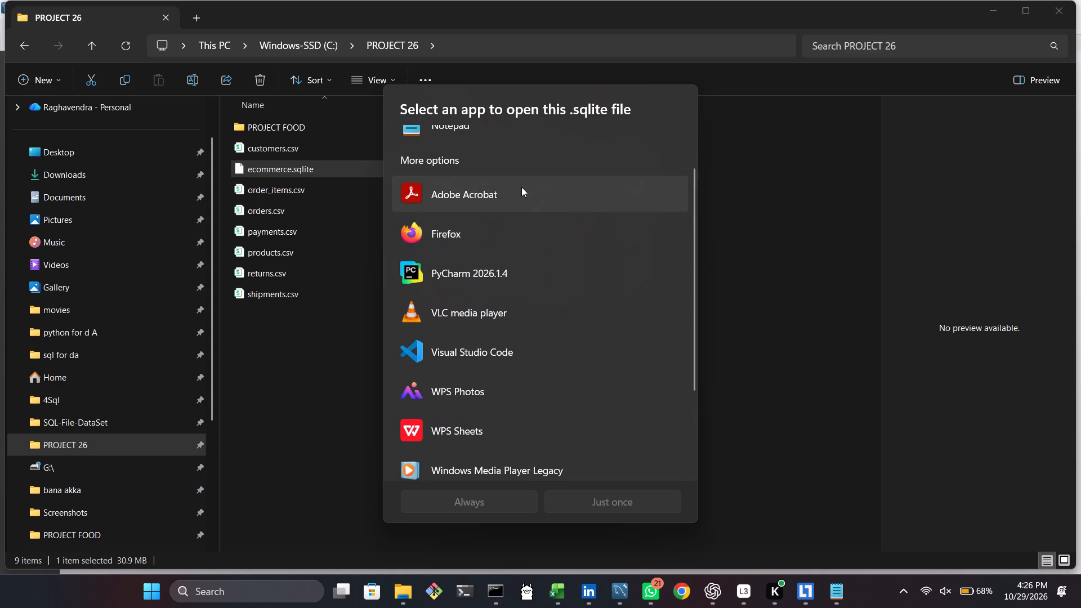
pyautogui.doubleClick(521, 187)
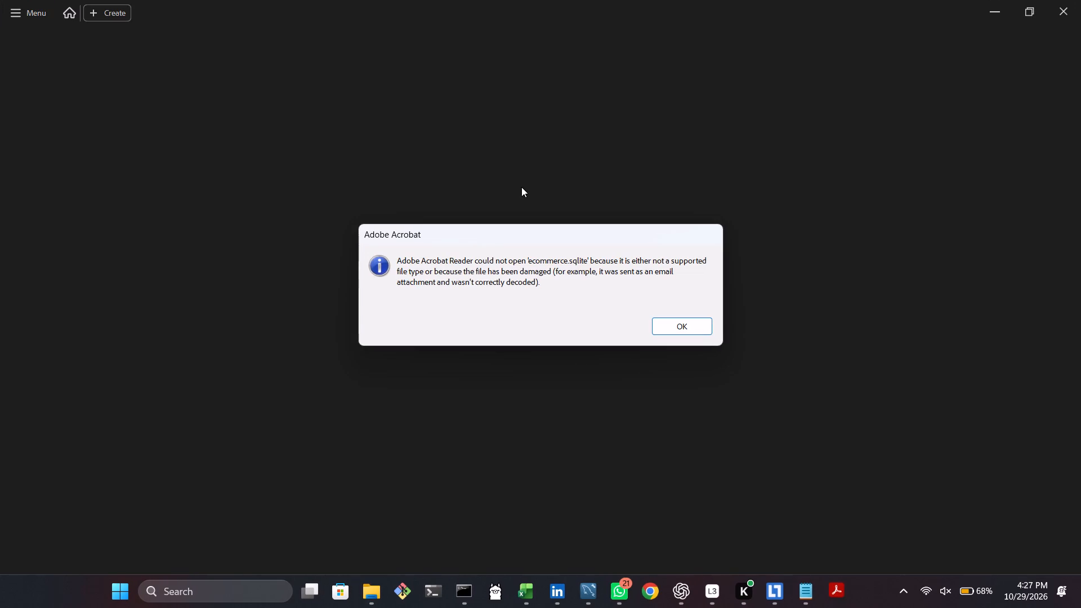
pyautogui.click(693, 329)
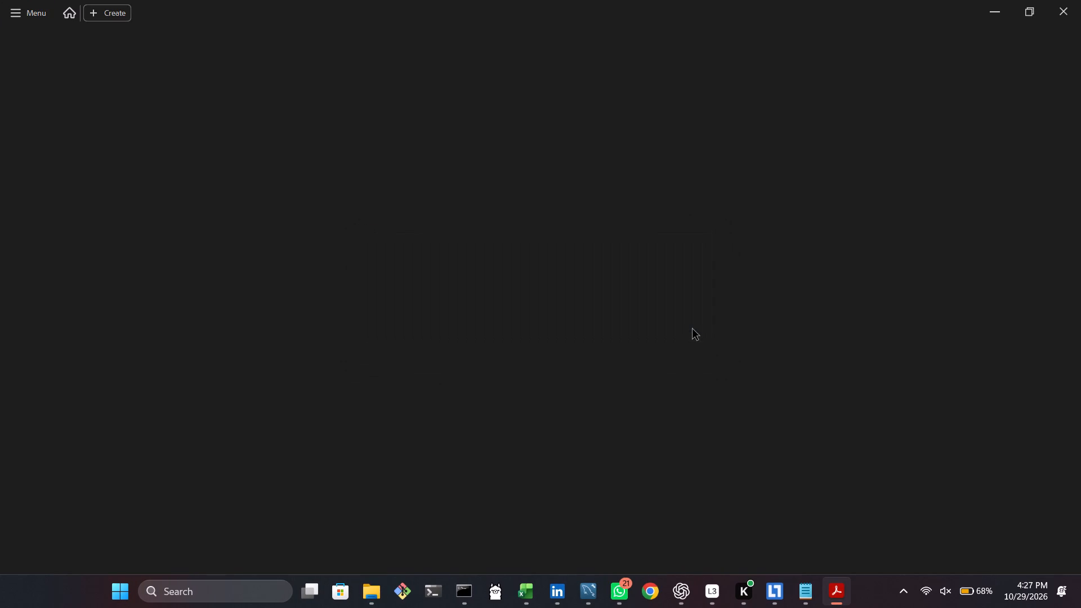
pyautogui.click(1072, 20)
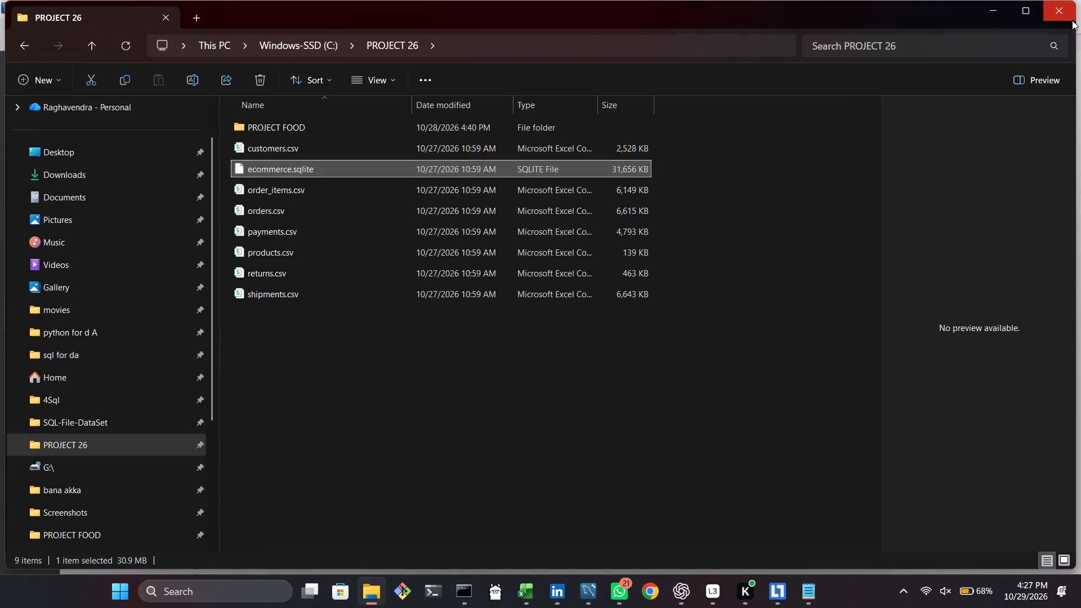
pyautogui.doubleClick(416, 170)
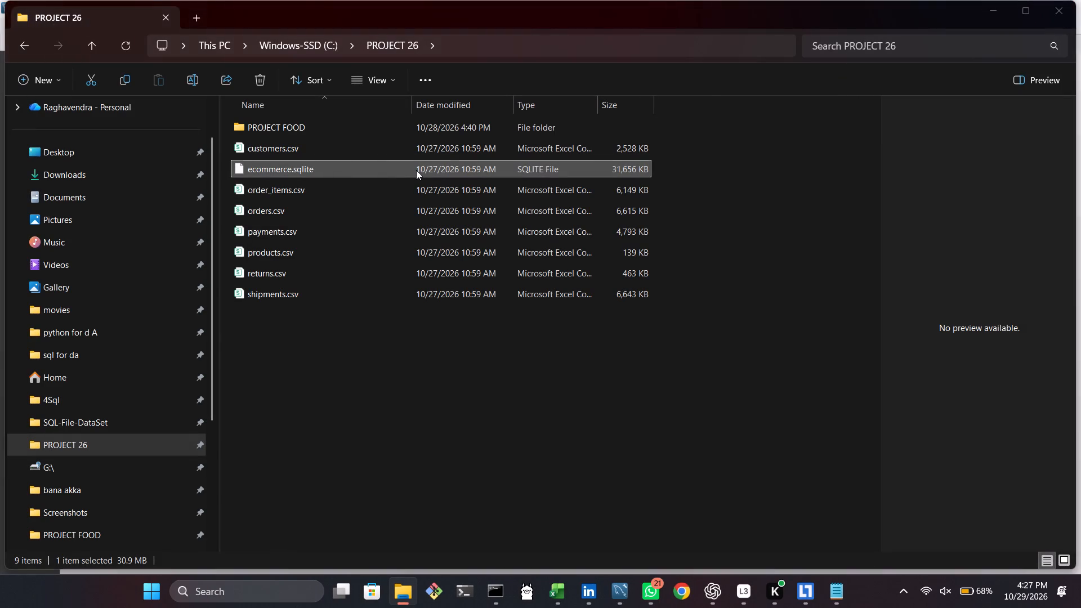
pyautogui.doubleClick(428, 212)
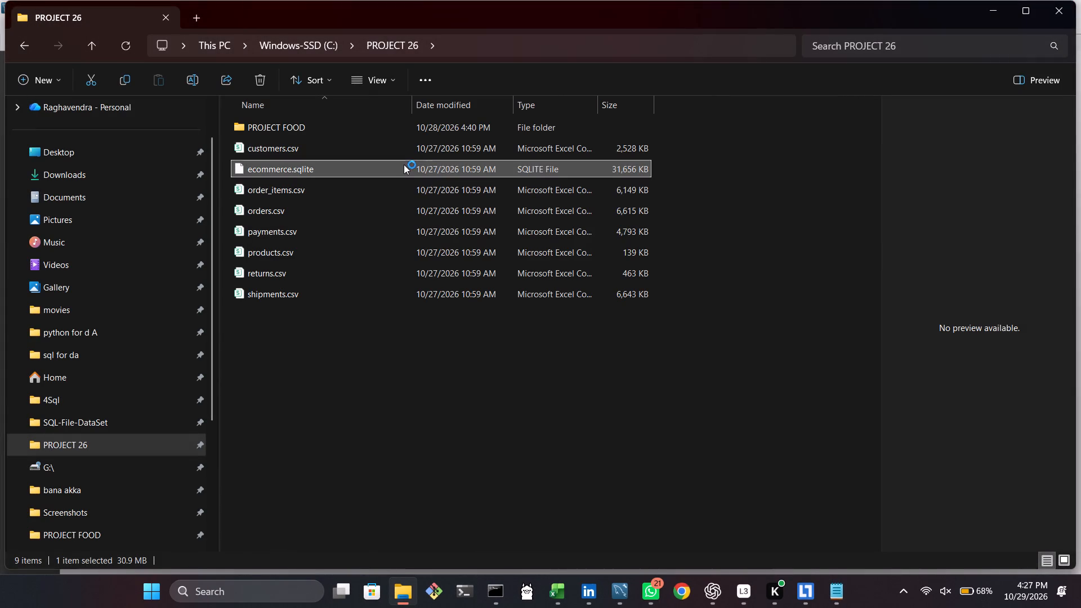
# Open orders.csv from the PROJECT 26 folder in Excel.
pyautogui.doubleClick(390, 216)
pyautogui.click(390, 216)
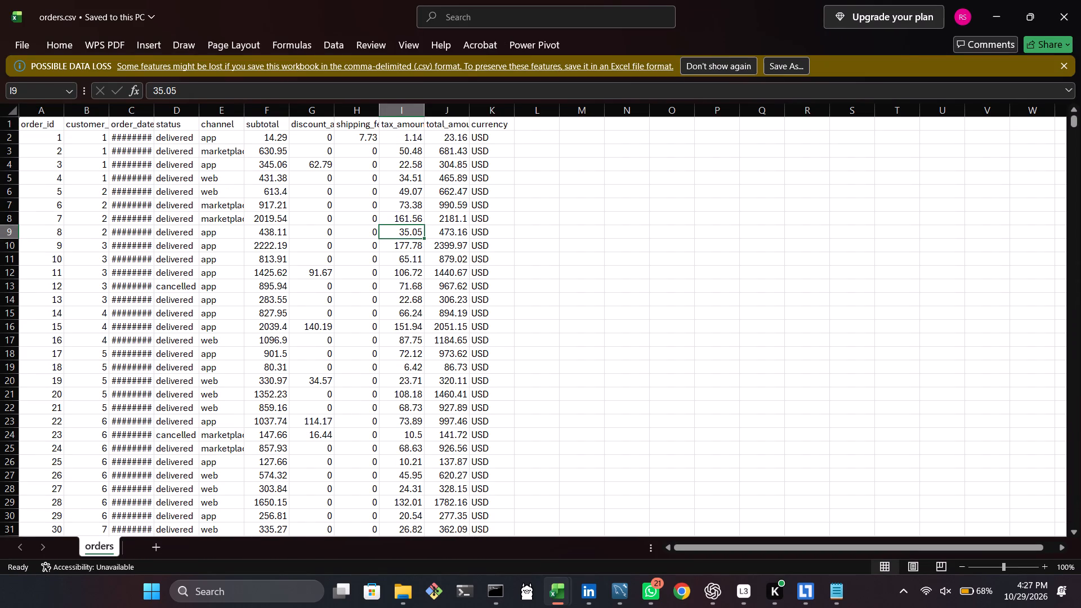
# AutoFit the width of all columns in the orders sheet so headers and dates show in full.
pyautogui.click(133, 120)
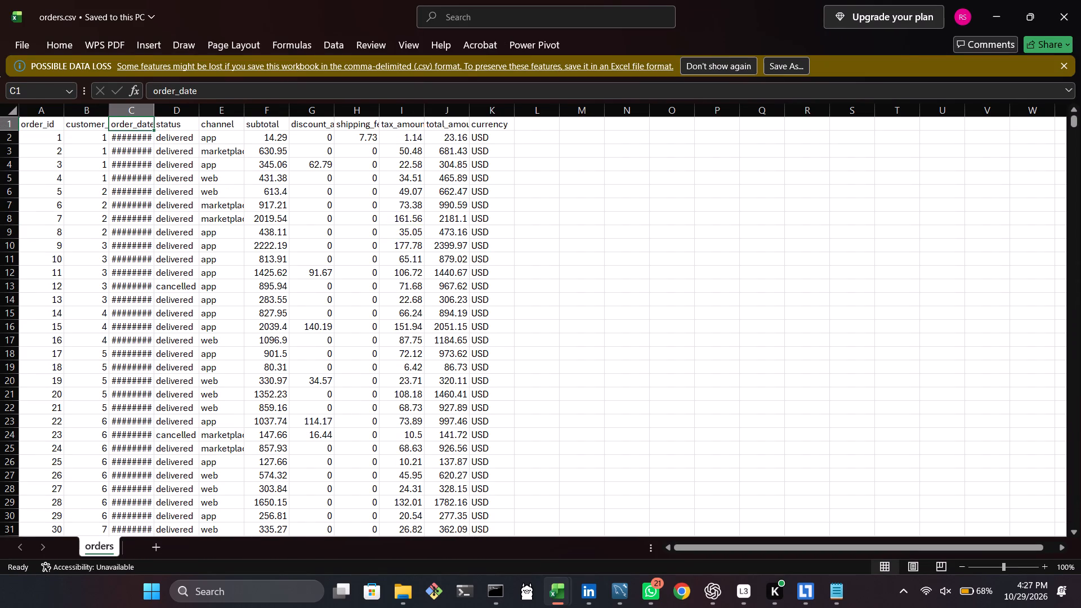
pyautogui.rightClick(15, 115)
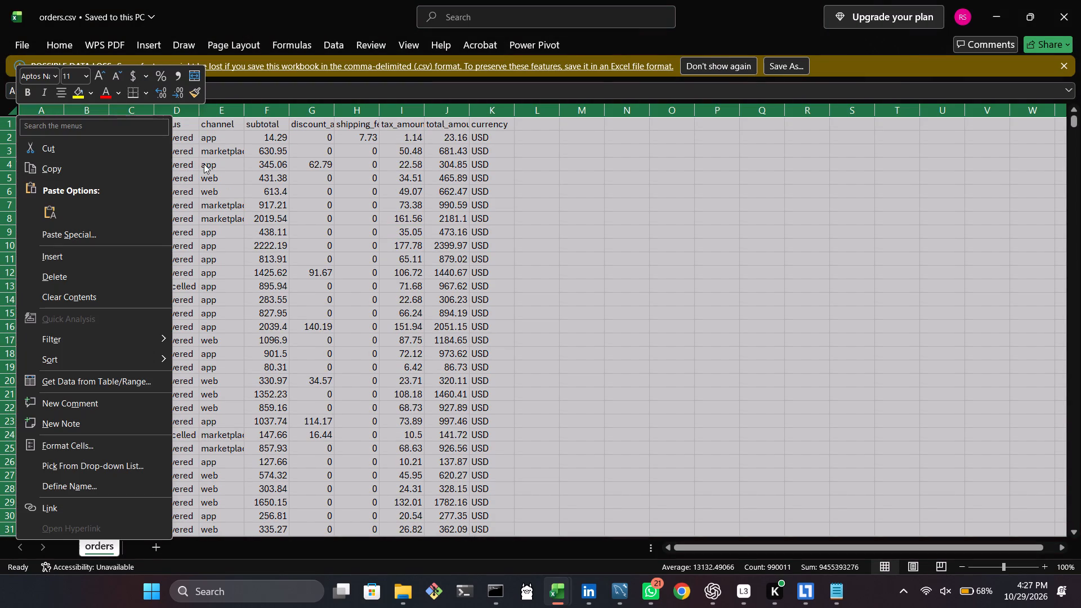
pyautogui.click(249, 157)
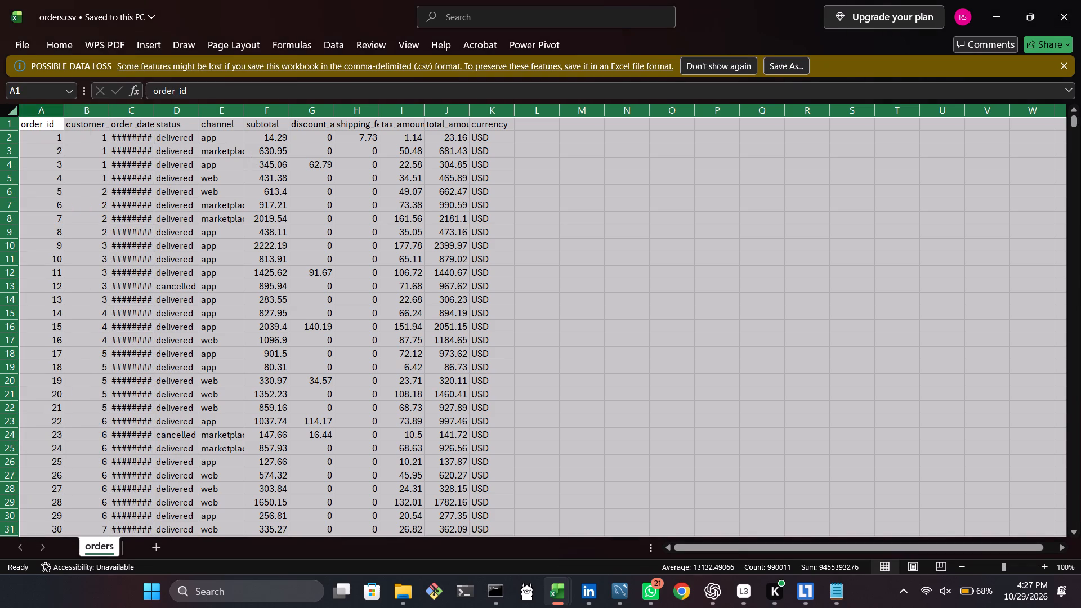
pyautogui.doubleClick(64, 111)
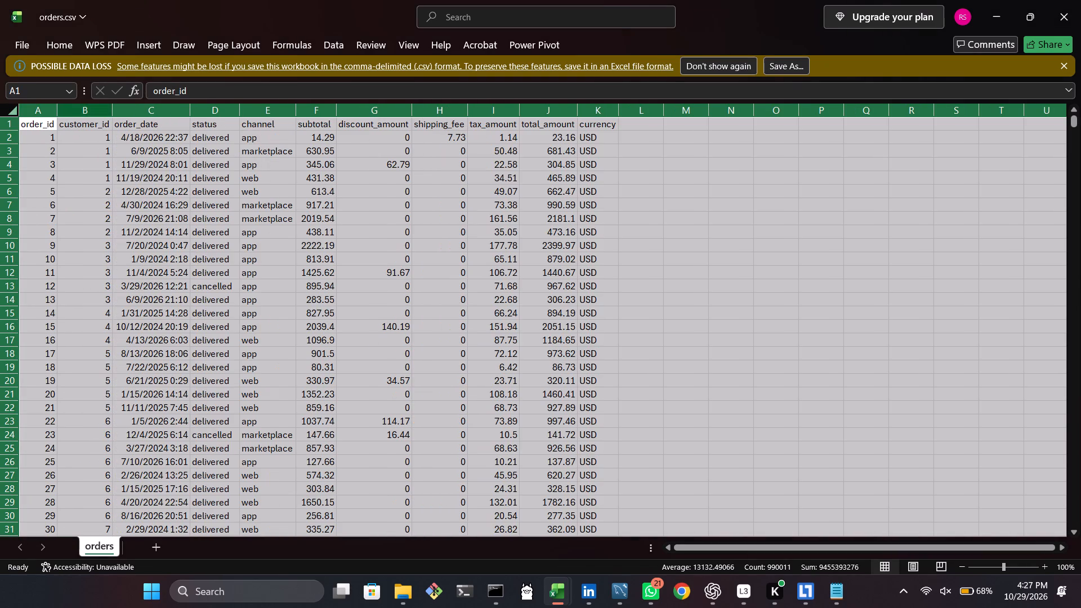
pyautogui.click(481, 228)
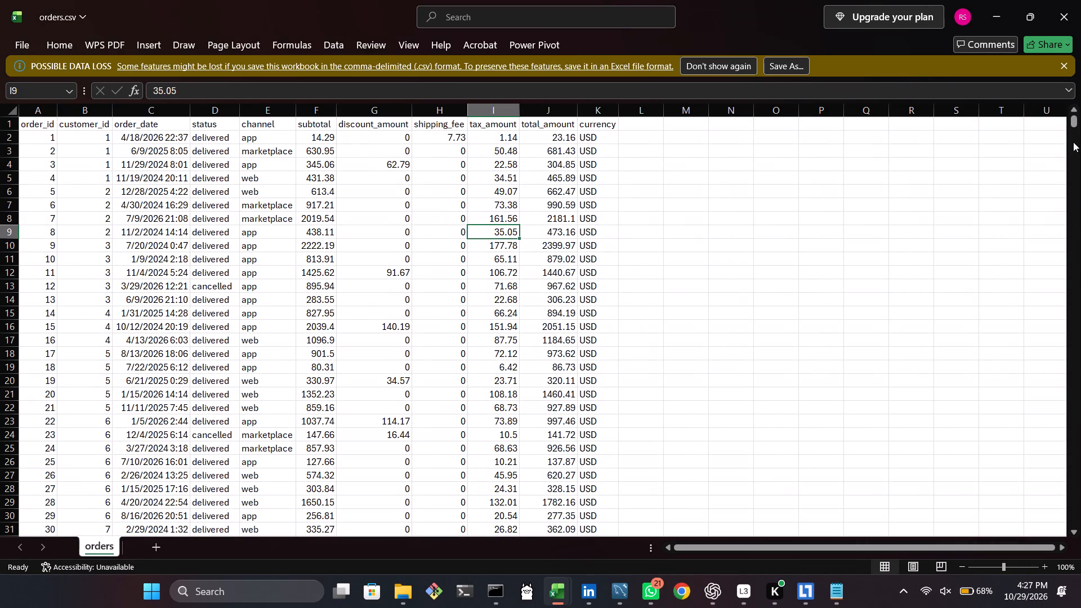
# Turn on filtering for columns A to K, order_id through currency, in the orders sheet.
pyautogui.moveTo(1073, 123); pyautogui.dragTo(1067, 415)
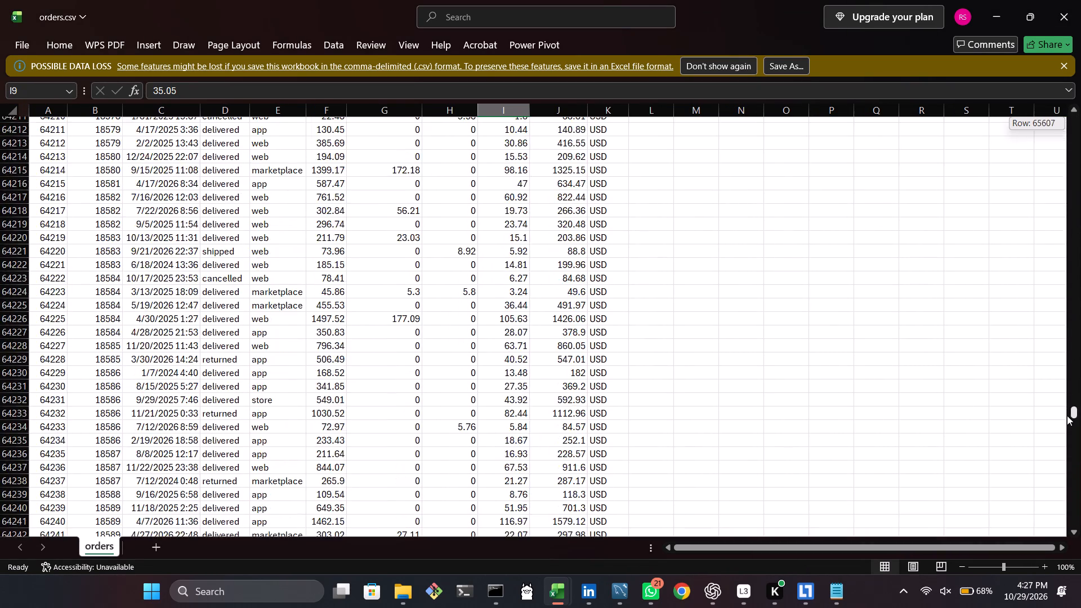
pyautogui.moveTo(1067, 415); pyautogui.dragTo(1026, 44)
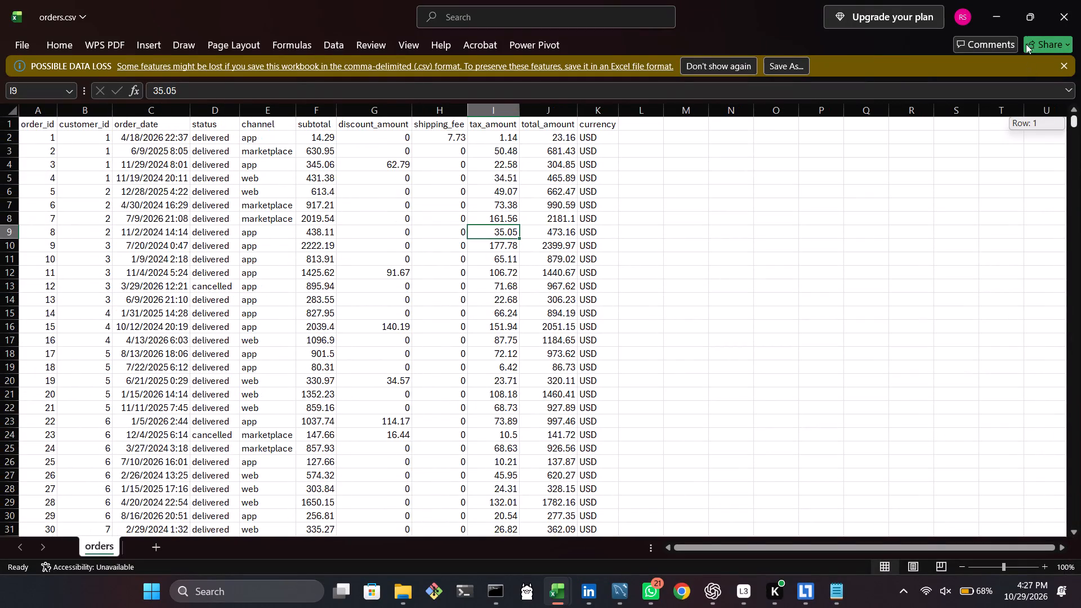
pyautogui.moveTo(1026, 44); pyautogui.dragTo(1016, 9)
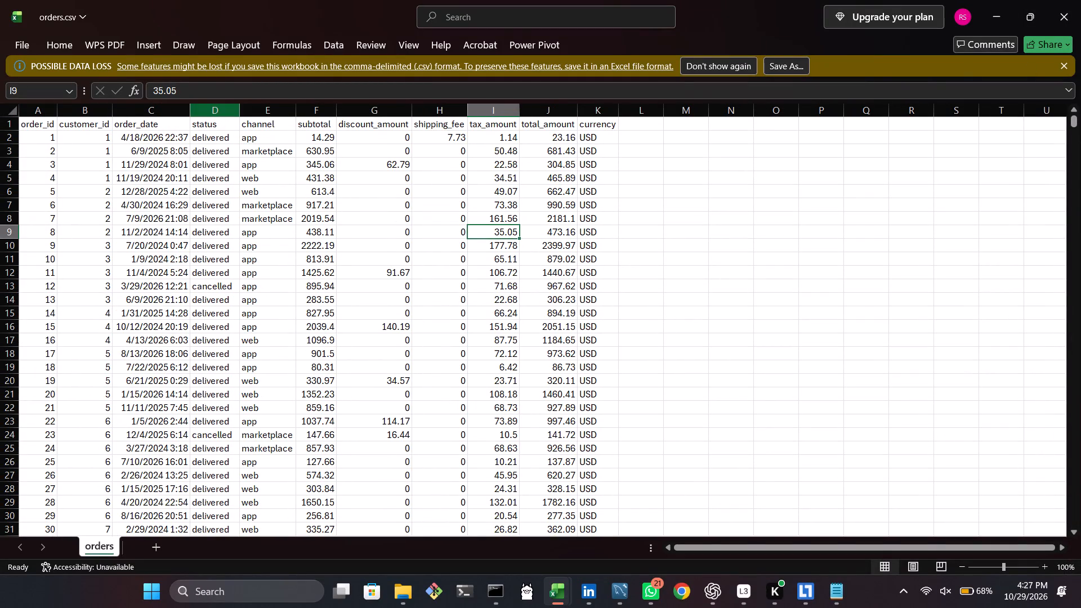
pyautogui.click(55, 110)
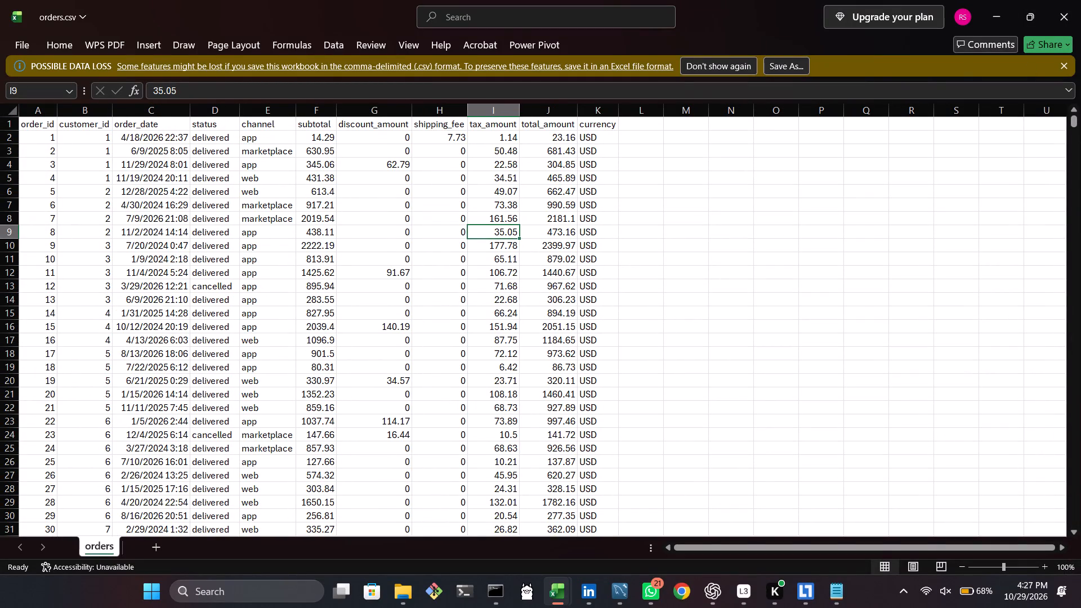
pyautogui.moveTo(43, 111); pyautogui.dragTo(589, 117)
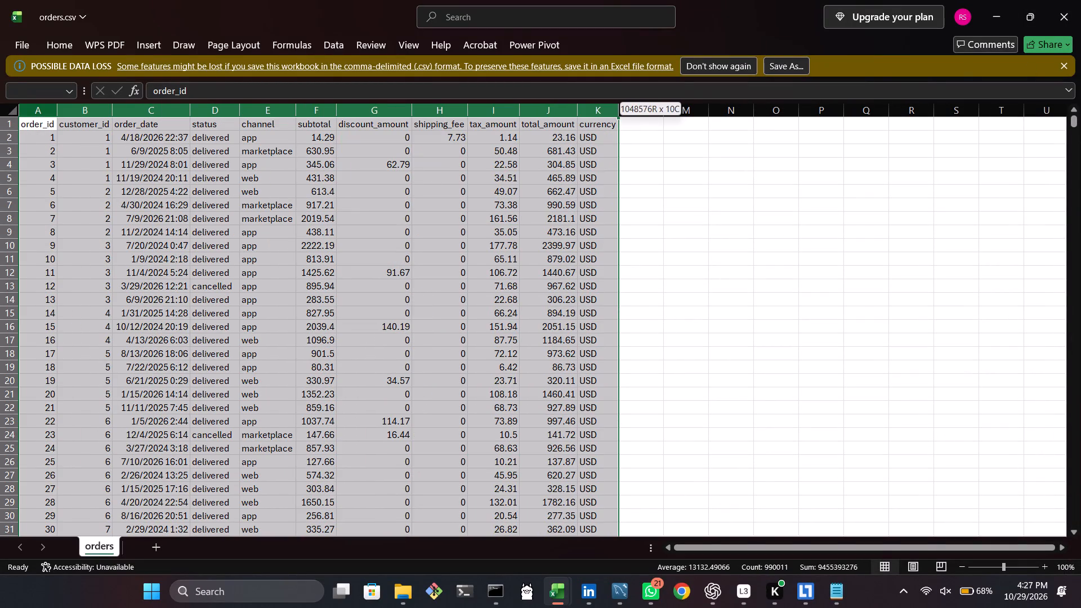
pyautogui.moveTo(589, 117); pyautogui.dragTo(591, 118)
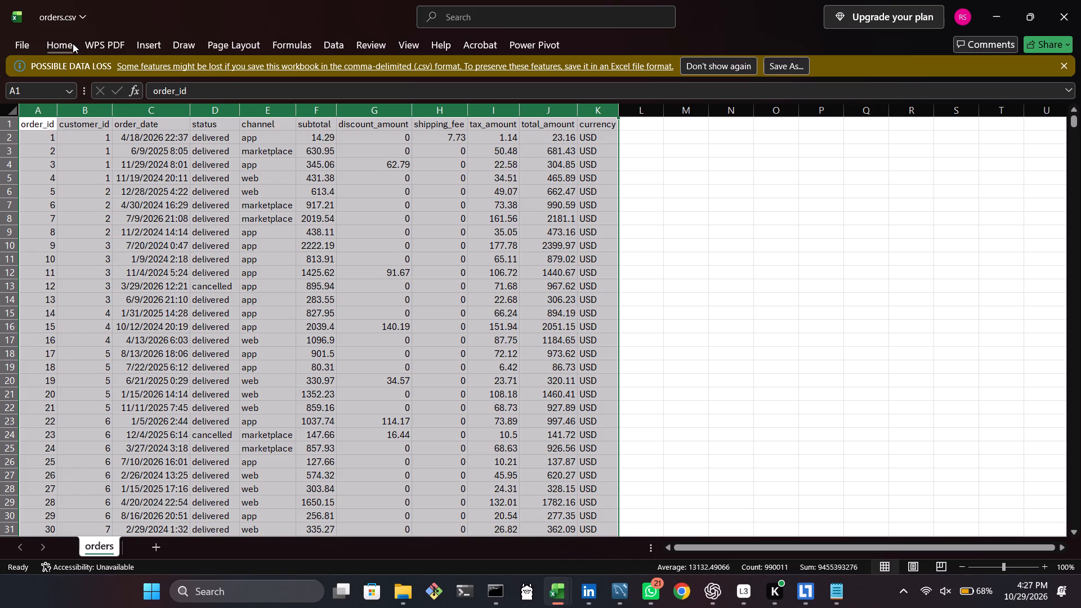
pyautogui.click(73, 43)
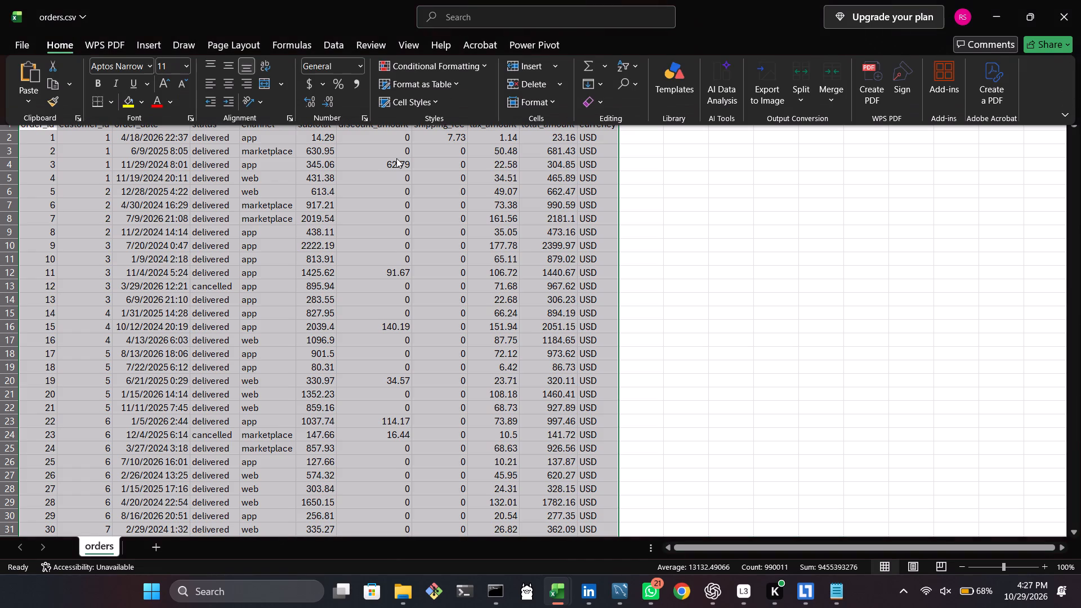
pyautogui.click(329, 39)
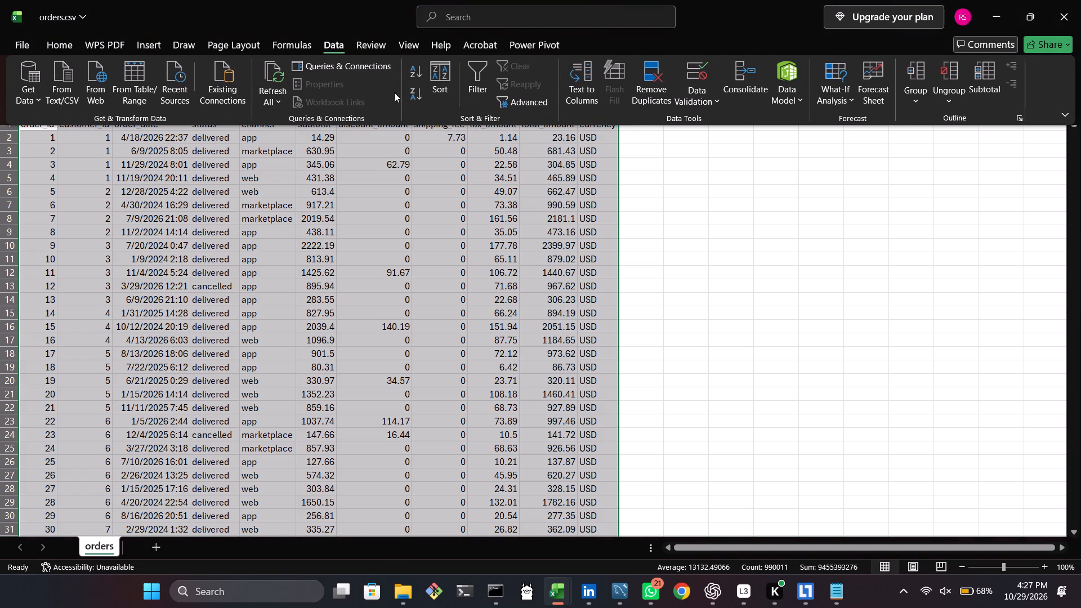
pyautogui.click(485, 59)
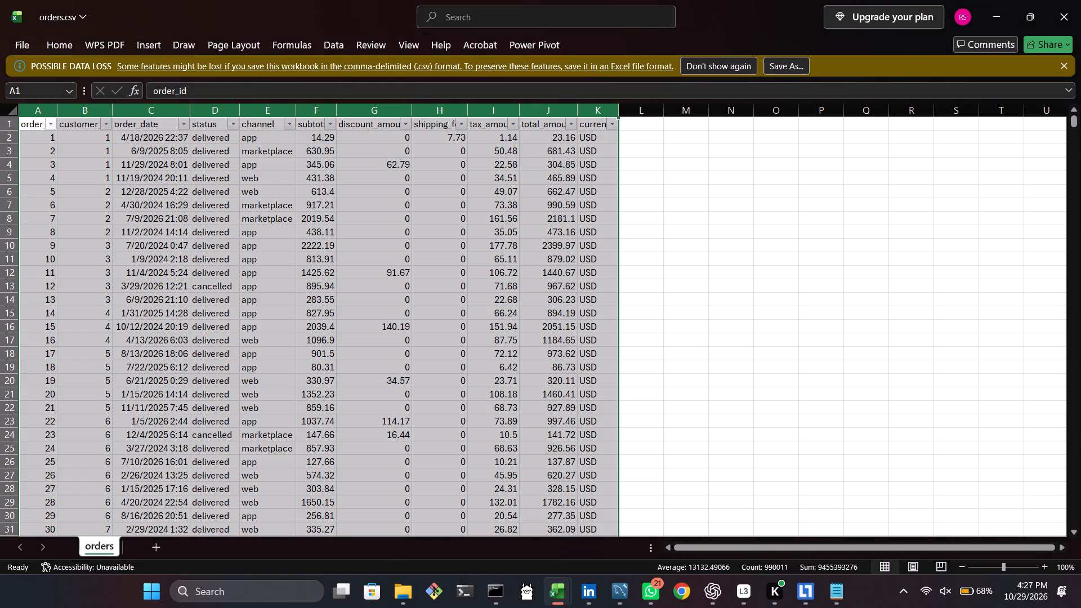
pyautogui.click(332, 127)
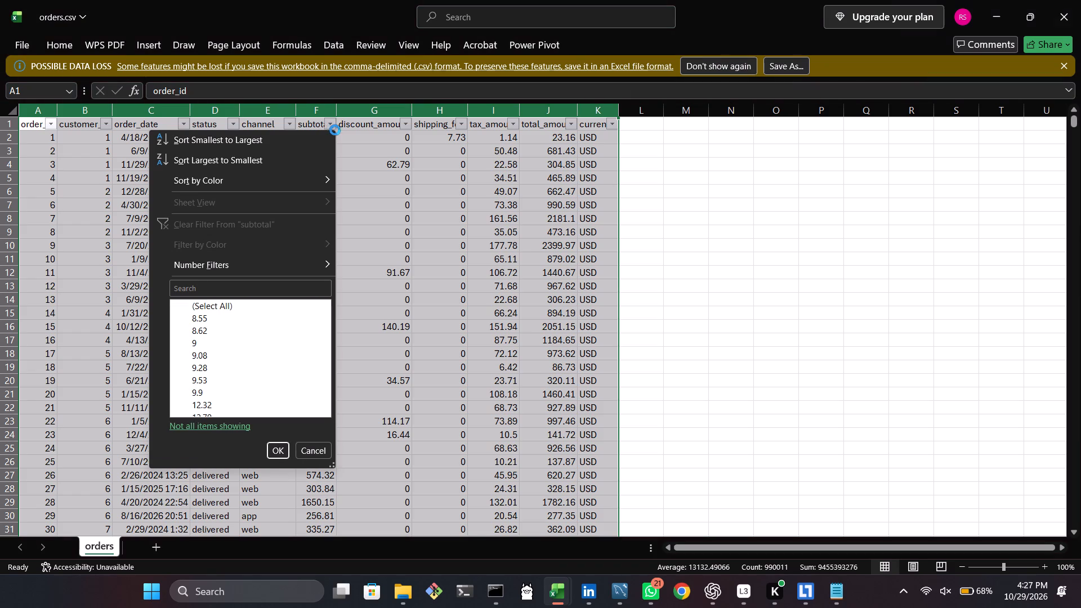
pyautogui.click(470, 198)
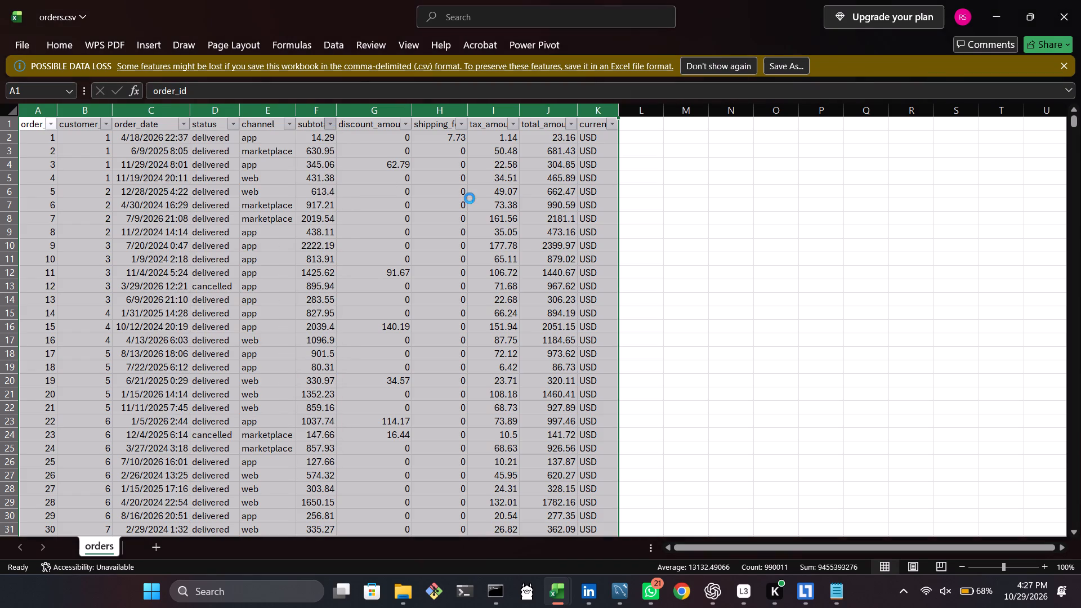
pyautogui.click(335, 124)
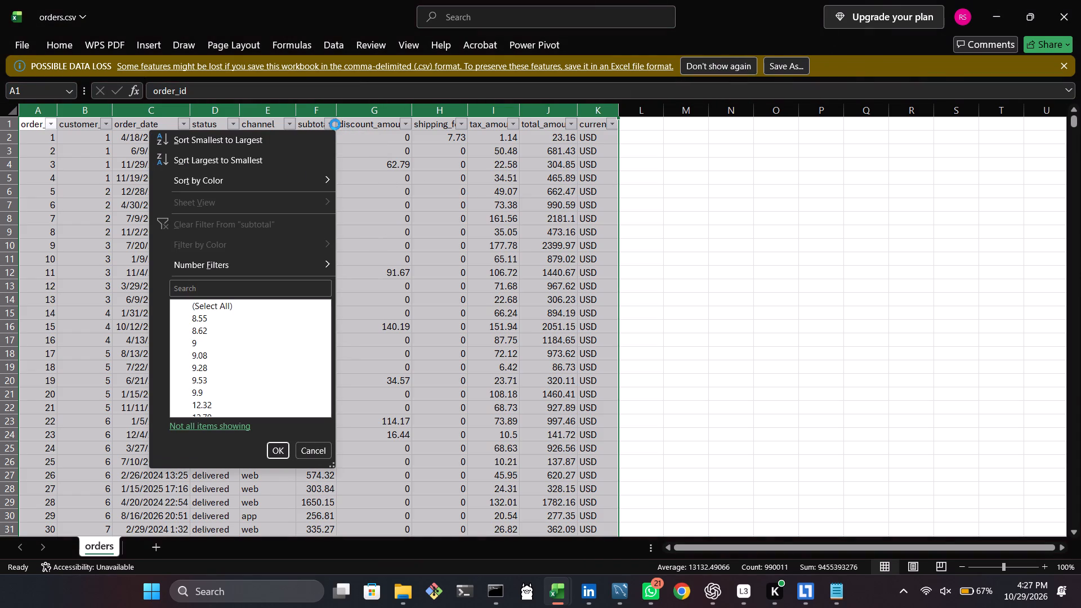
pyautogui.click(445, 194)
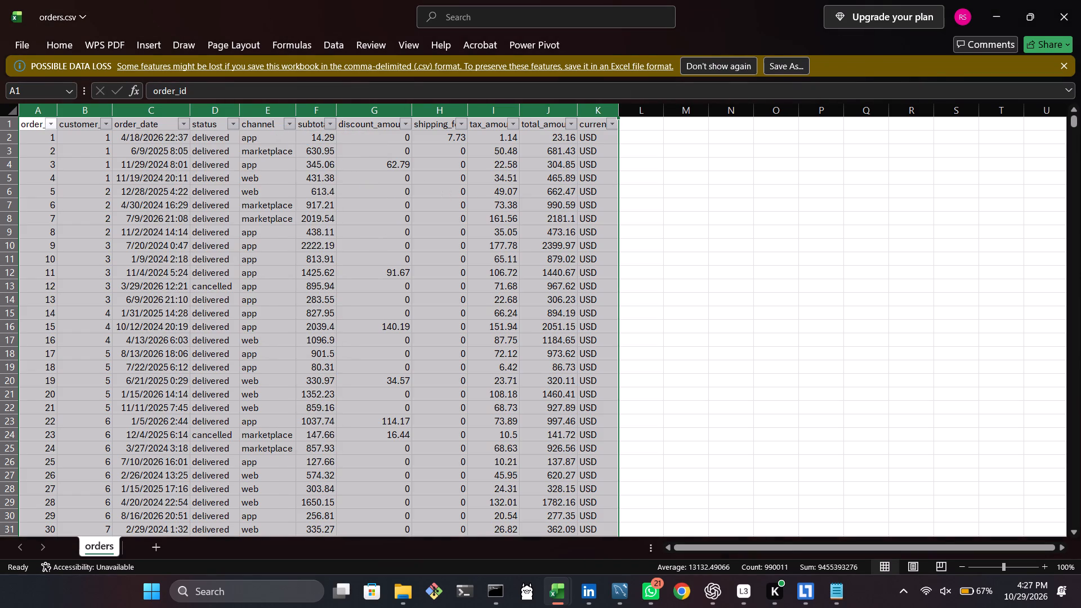
# Filter the channel column to show only app orders.
pyautogui.click(291, 122)
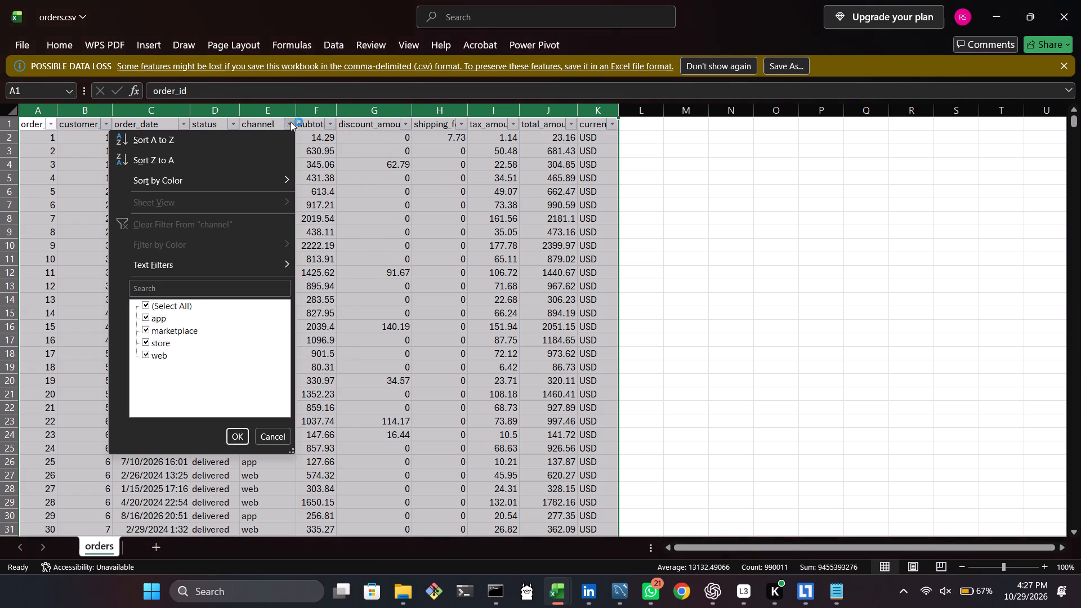
pyautogui.click(147, 302)
pyautogui.click(147, 316)
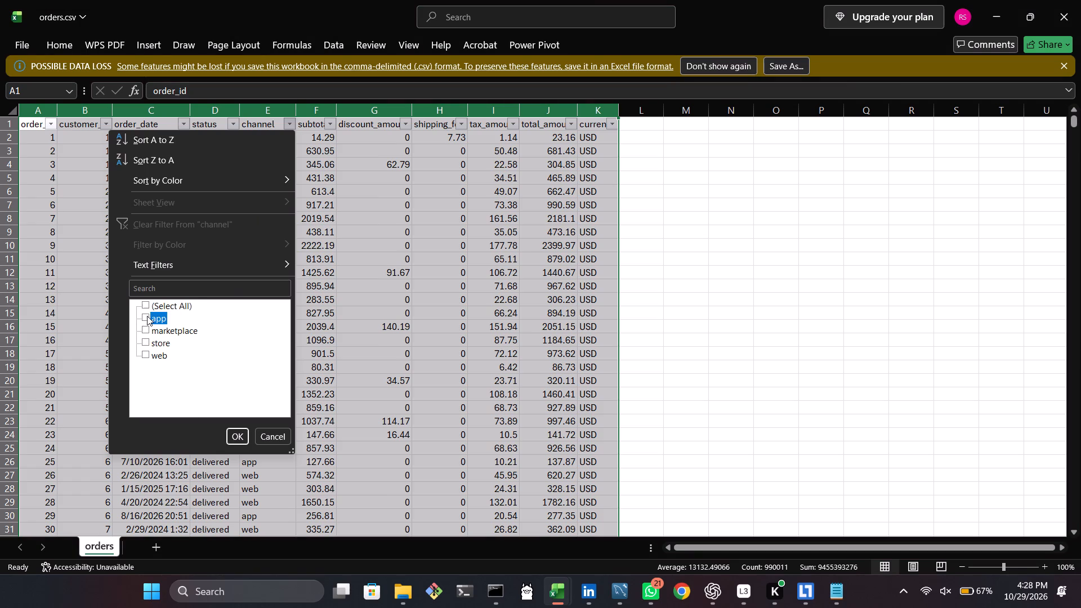
pyautogui.click(235, 435)
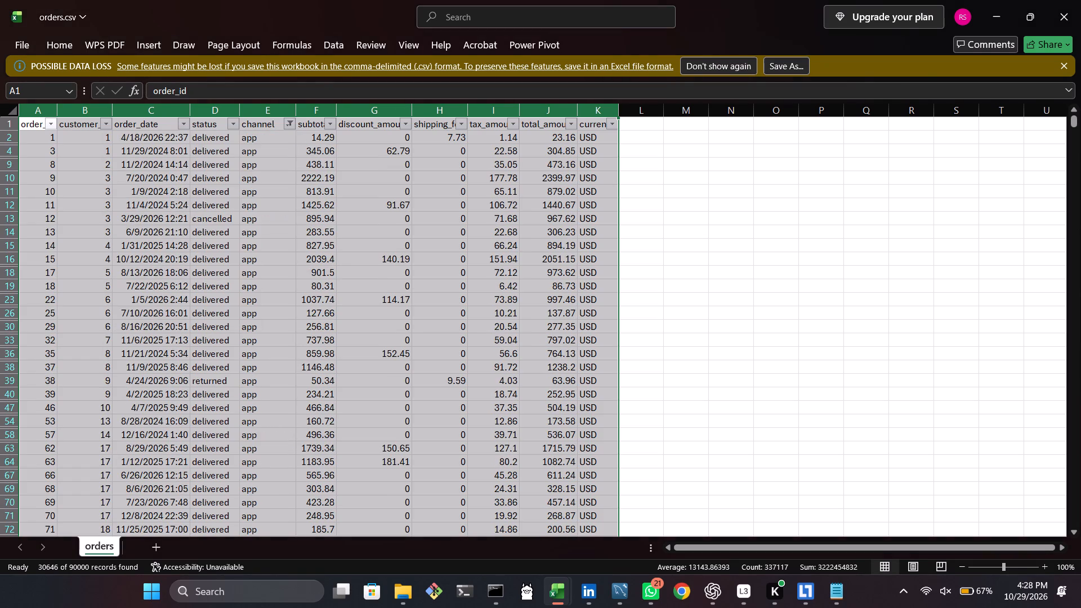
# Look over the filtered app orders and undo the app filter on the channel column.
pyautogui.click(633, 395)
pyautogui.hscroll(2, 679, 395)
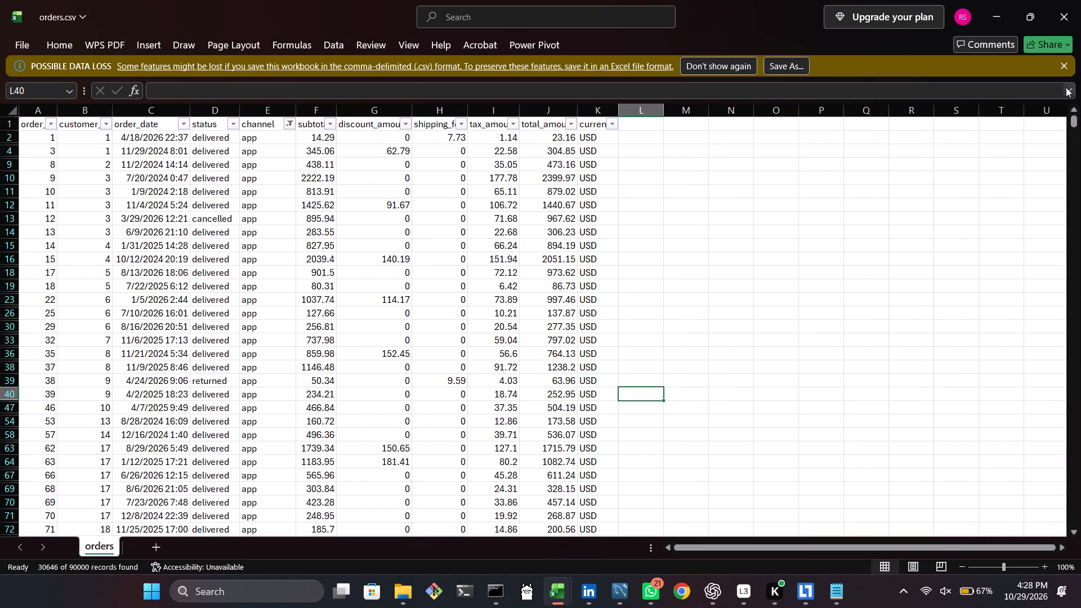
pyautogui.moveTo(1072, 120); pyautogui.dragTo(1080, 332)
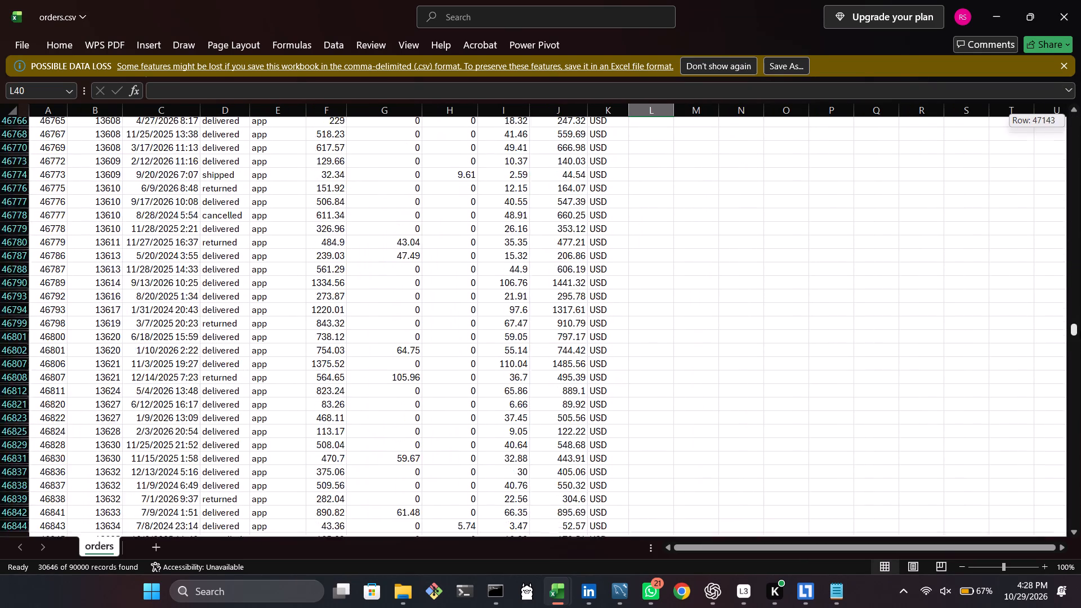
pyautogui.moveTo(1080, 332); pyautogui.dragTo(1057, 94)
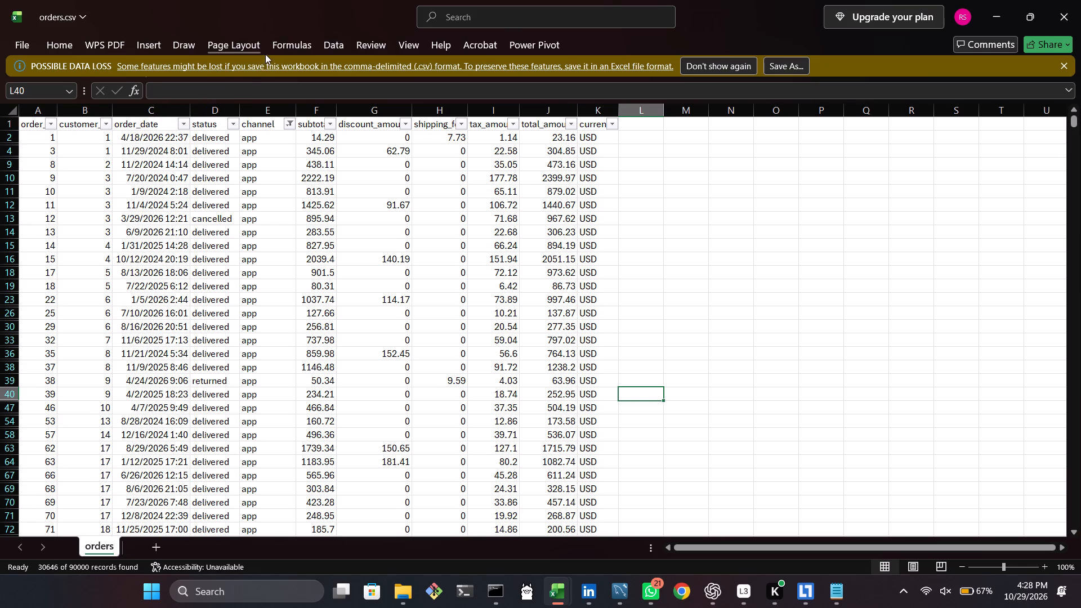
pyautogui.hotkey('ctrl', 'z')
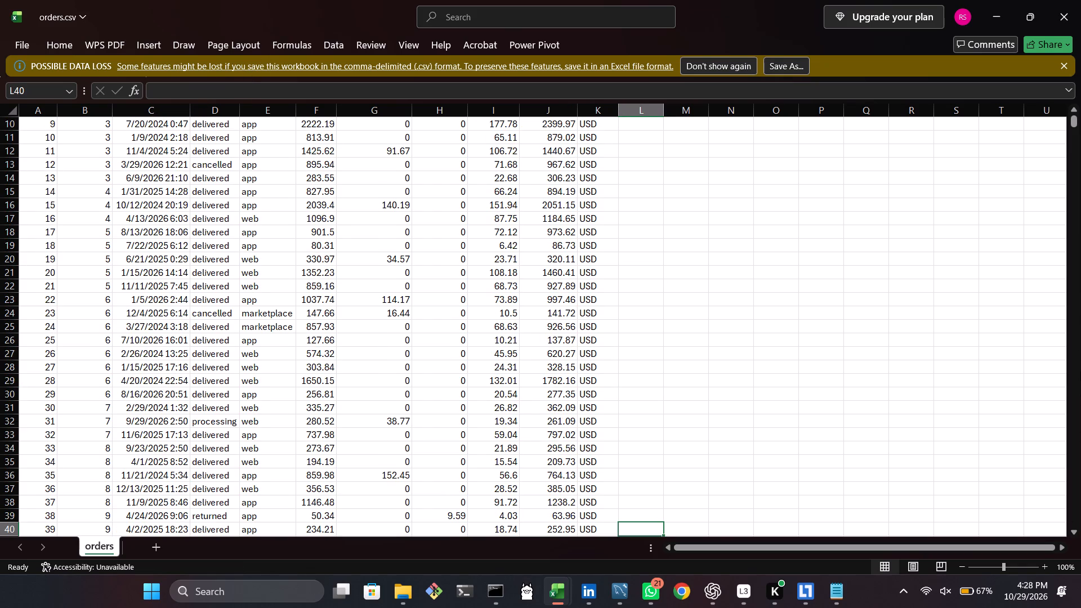
# Browse the unfiltered order rows in the orders sheet and return to the header row.
pyautogui.tripleClick(1075, 132)
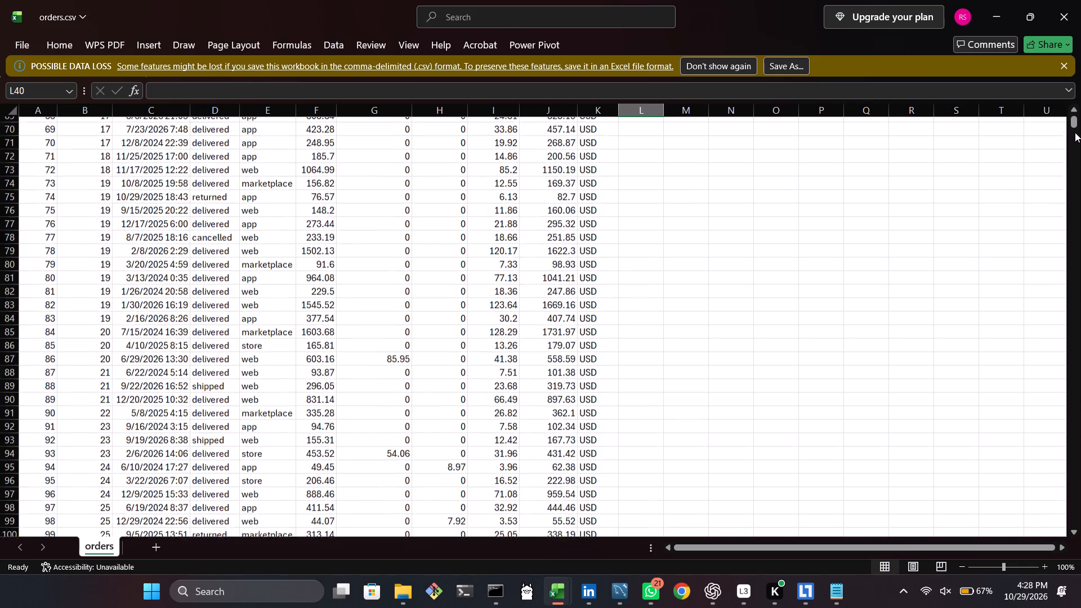
pyautogui.tripleClick(1075, 132)
pyautogui.tripleClick(1075, 132)
pyautogui.click(1075, 132)
pyautogui.moveTo(1075, 132); pyautogui.dragTo(1073, 101)
pyautogui.doubleClick(1073, 101)
pyautogui.moveTo(1073, 101); pyautogui.dragTo(1080, 161)
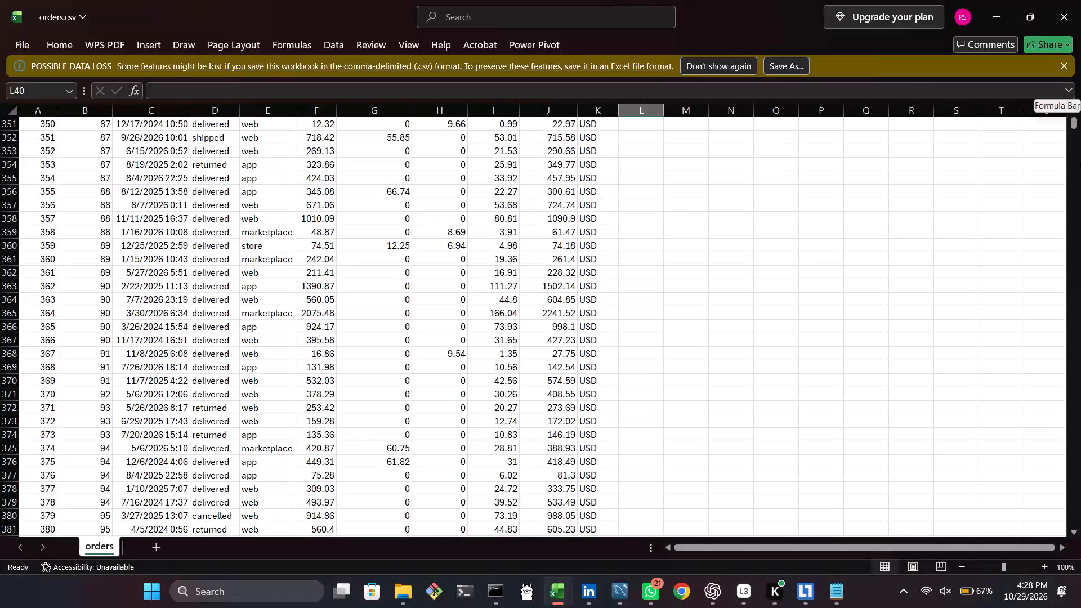
pyautogui.moveTo(1080, 161); pyautogui.dragTo(1074, 120)
pyautogui.moveTo(1074, 120); pyautogui.dragTo(1072, 150)
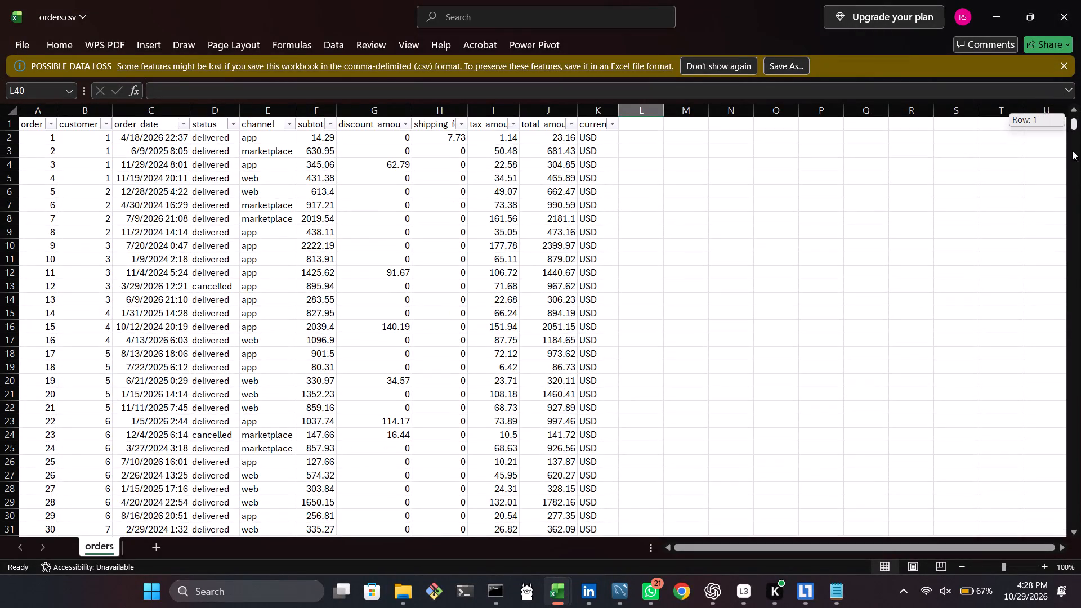
pyautogui.moveTo(1072, 150); pyautogui.dragTo(1074, 82)
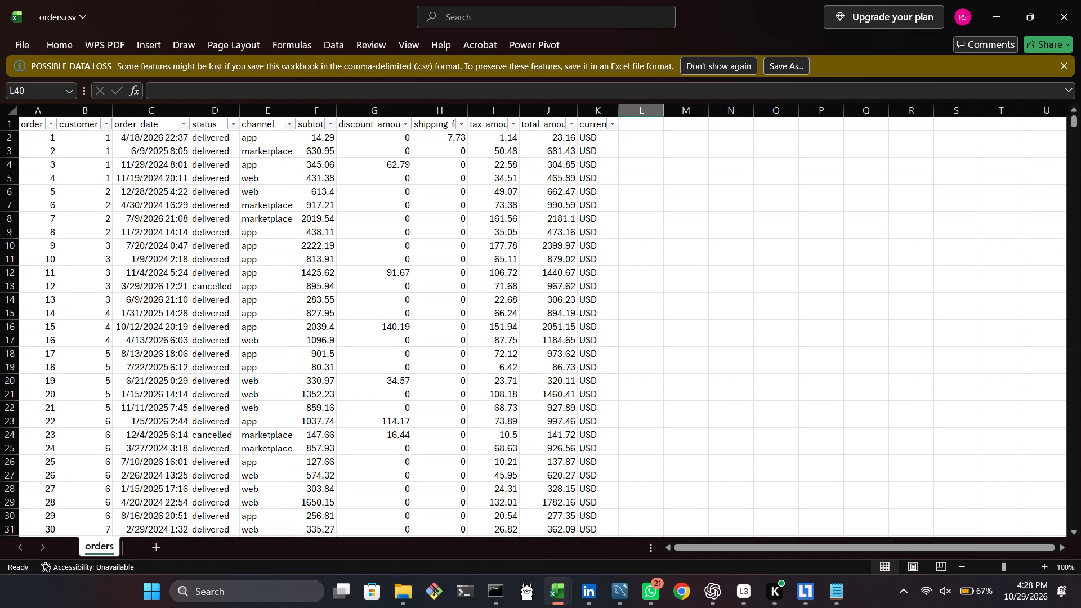
# Examine the order rows and the filter choices of the channel, customer_id and status columns, keeping every channel selected.
pyautogui.click(294, 122)
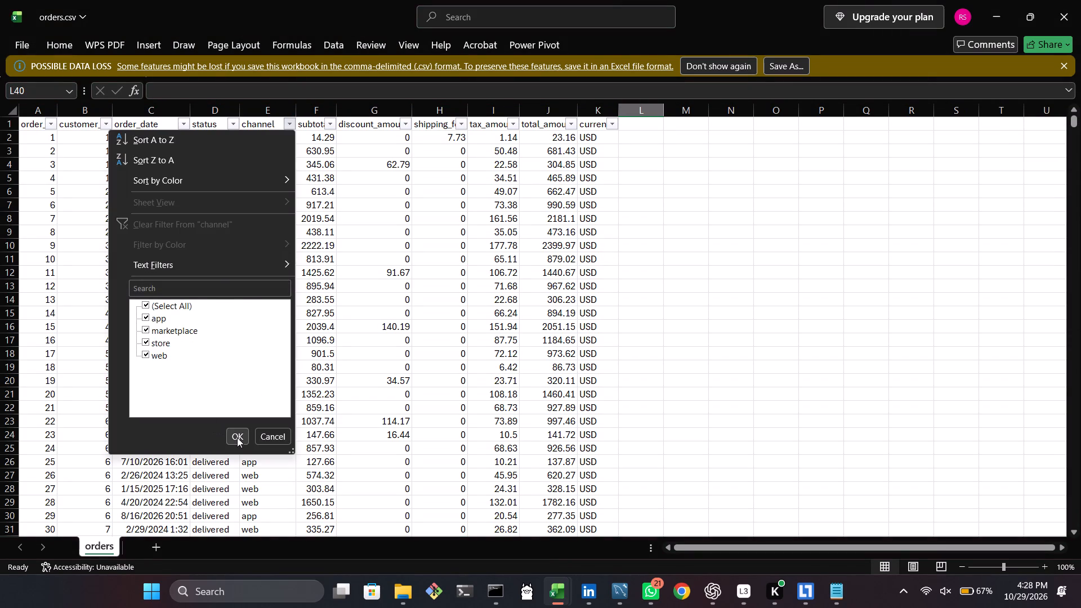
pyautogui.click(237, 437)
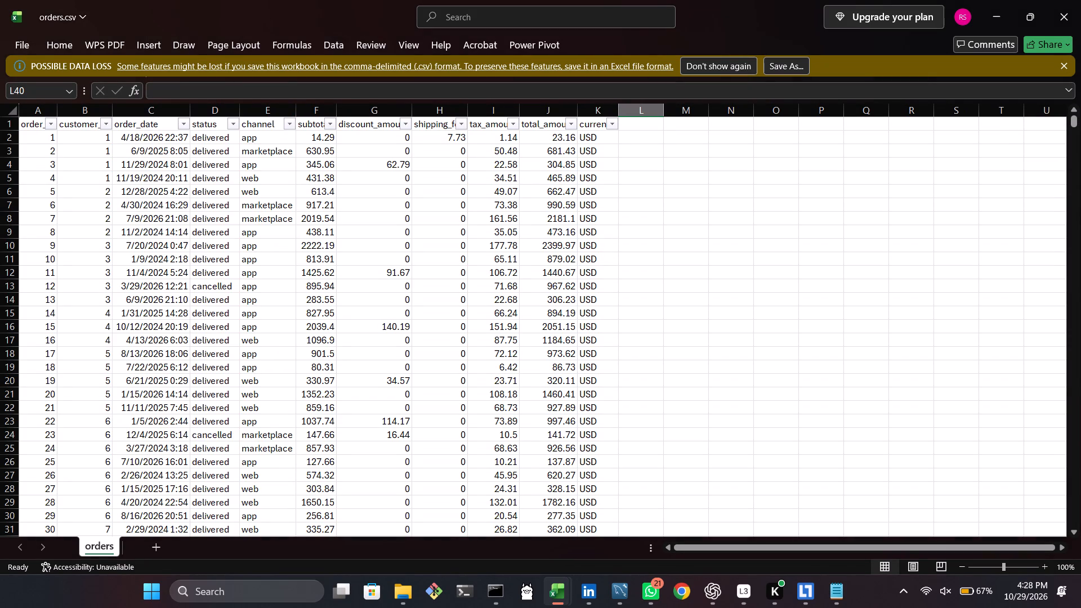
pyautogui.moveTo(1076, 120); pyautogui.dragTo(1067, 365)
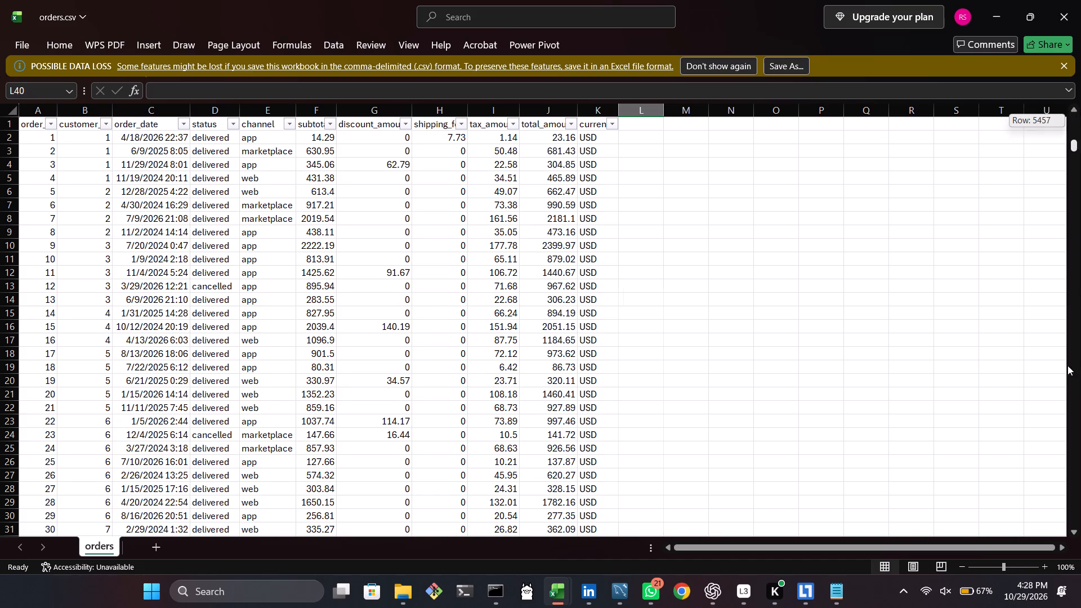
pyautogui.moveTo(1067, 365); pyautogui.dragTo(1038, 459)
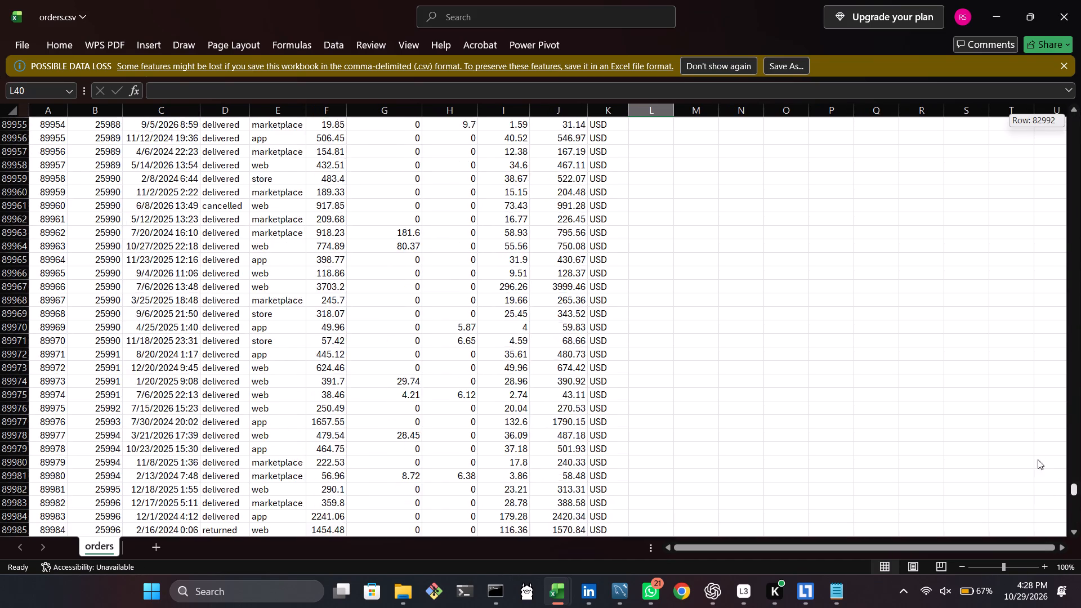
pyautogui.moveTo(1038, 459); pyautogui.dragTo(957, 99)
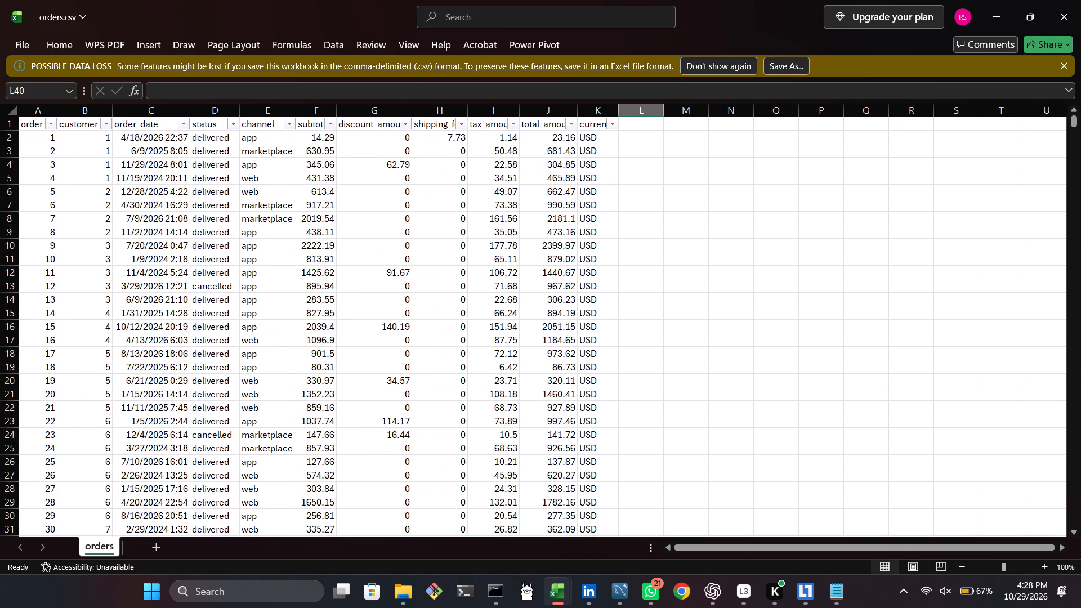
pyautogui.click(106, 127)
pyautogui.click(299, 185)
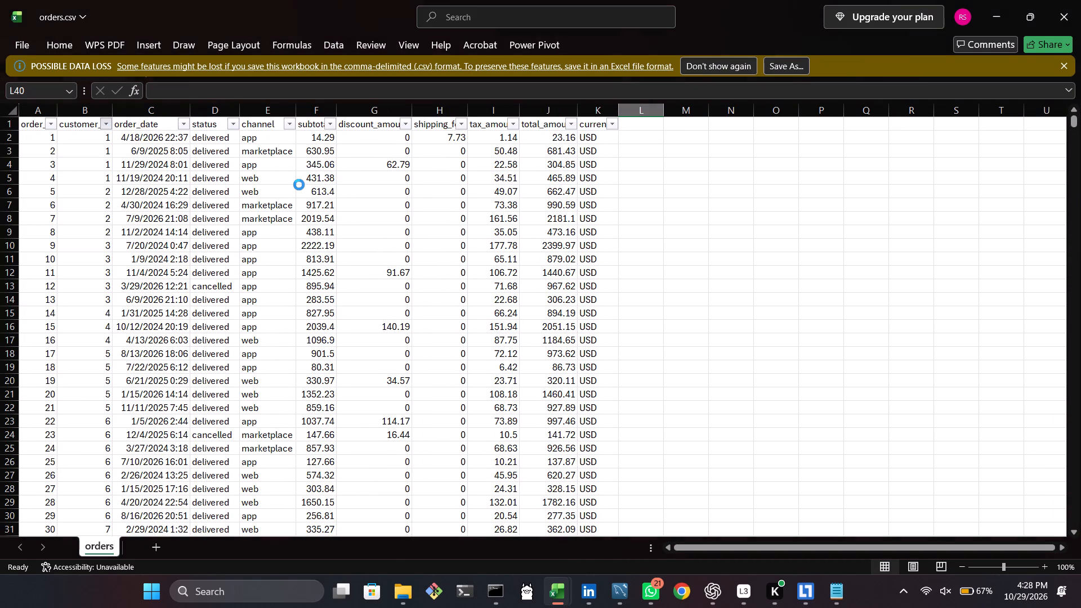
pyautogui.click(230, 126)
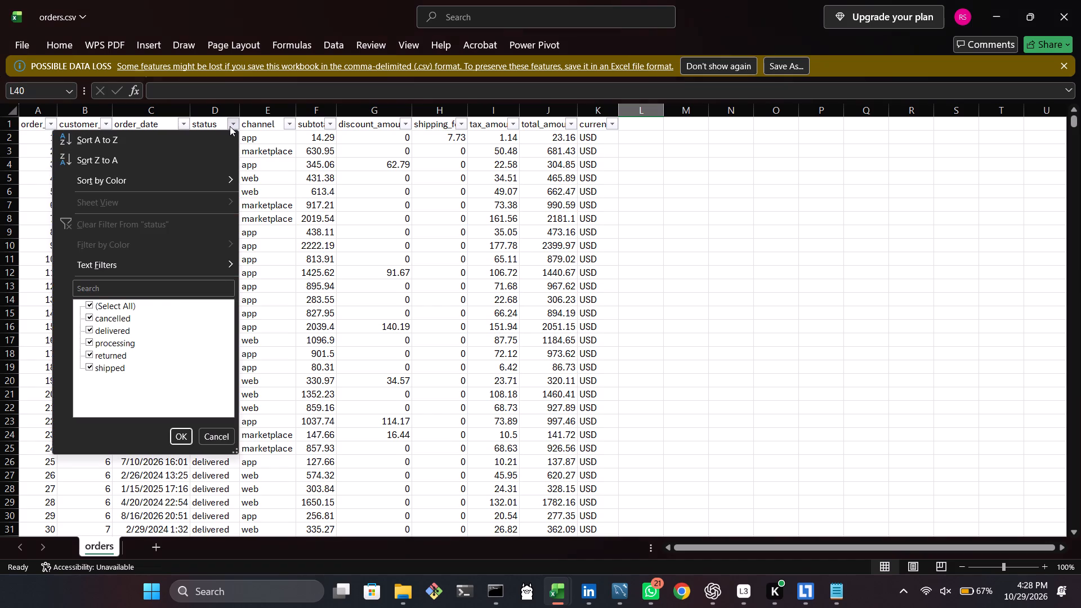
pyautogui.click(337, 175)
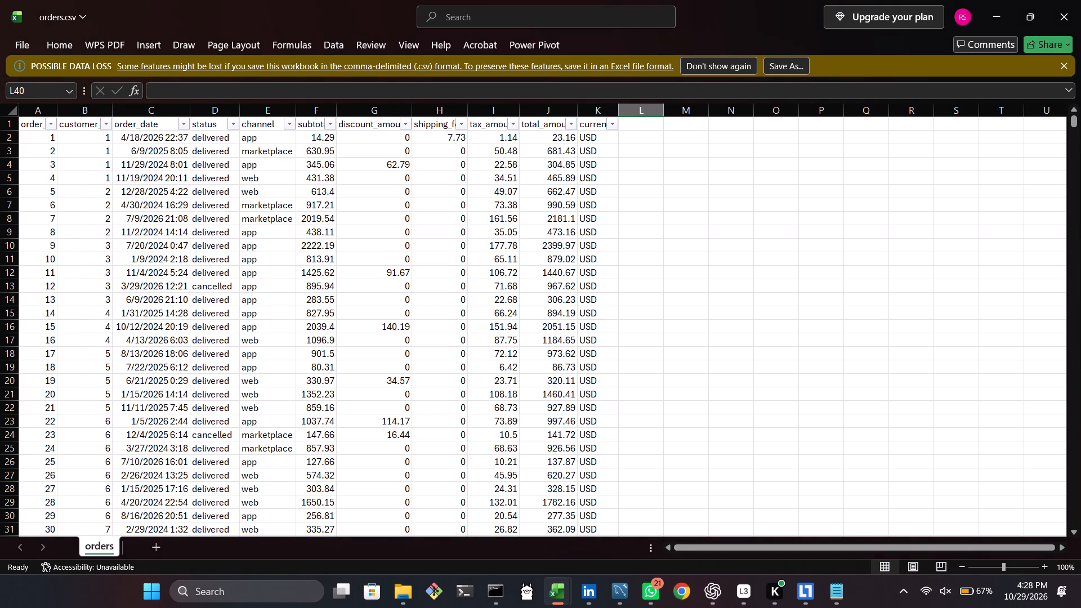
pyautogui.click(287, 123)
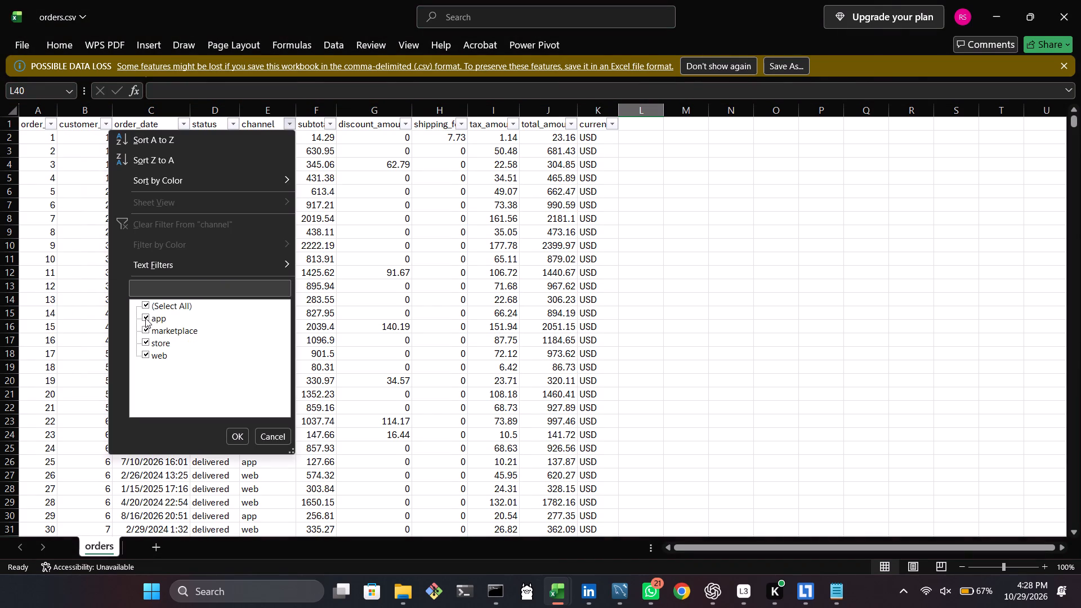
pyautogui.click(419, 415)
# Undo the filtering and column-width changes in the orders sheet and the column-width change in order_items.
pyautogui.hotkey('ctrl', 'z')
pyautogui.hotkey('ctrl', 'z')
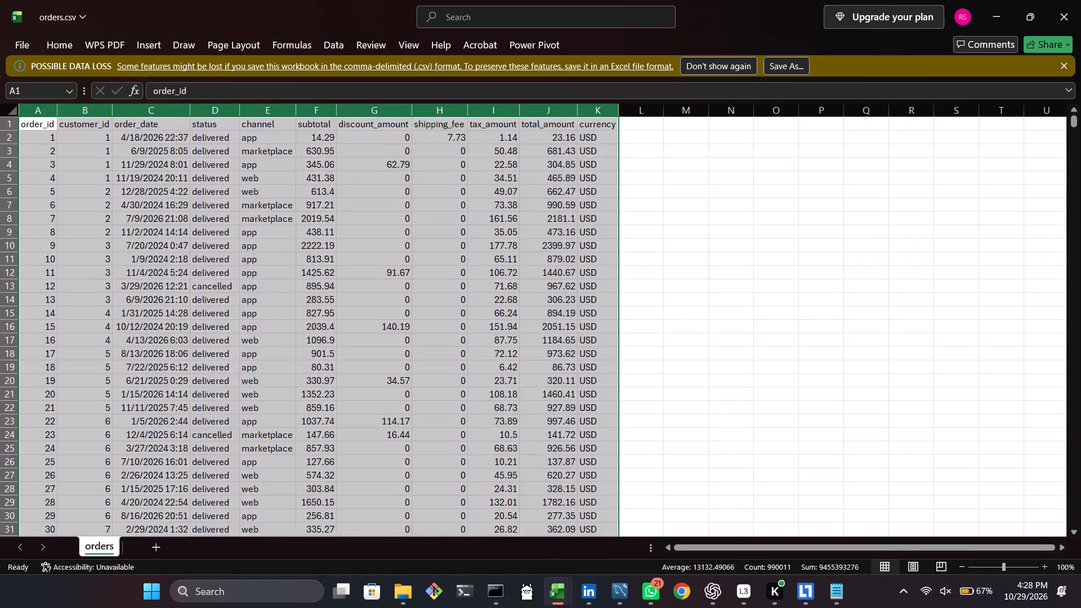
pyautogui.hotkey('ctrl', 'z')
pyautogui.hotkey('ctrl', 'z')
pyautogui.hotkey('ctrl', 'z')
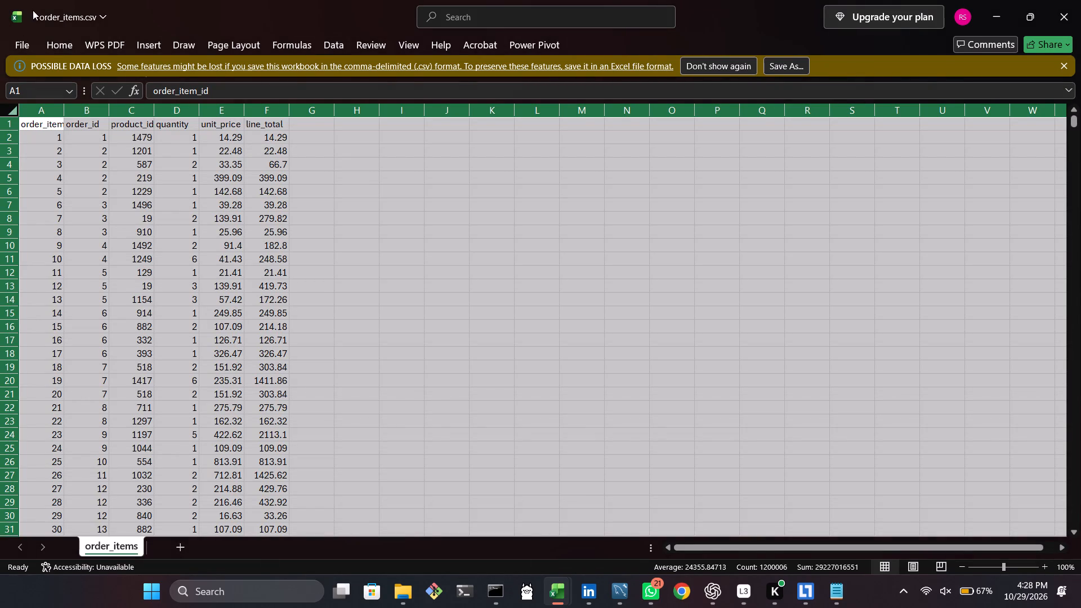
# Create a new blank workbook.
pyautogui.click(29, 41)
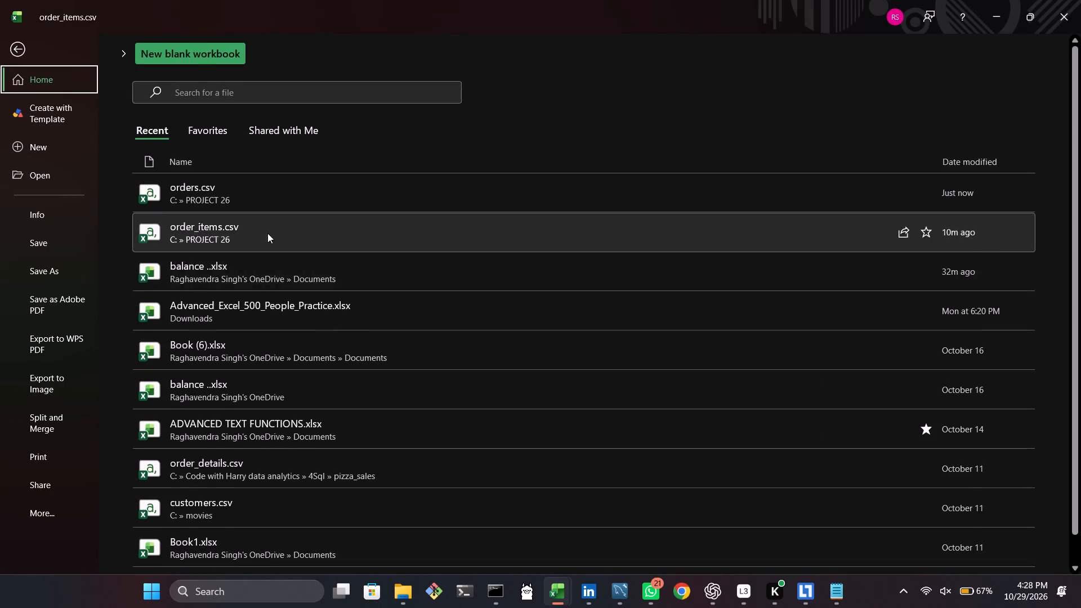
pyautogui.click(212, 78)
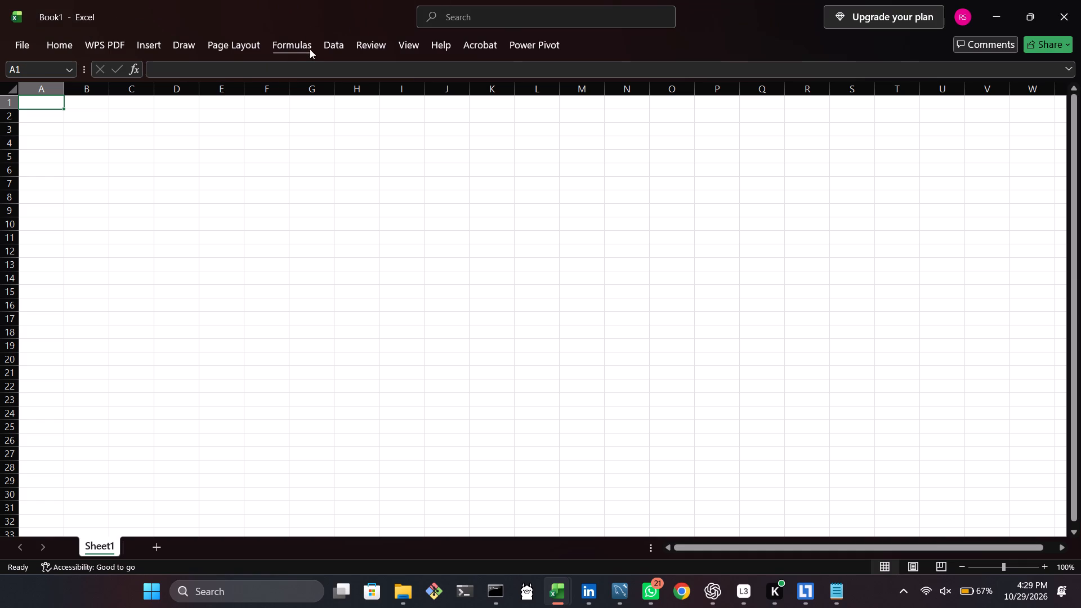
# Import customers.csv from the PROJECT 26 folder as Text/CSV data and open it for transformation in Power Query Editor.
pyautogui.click(341, 42)
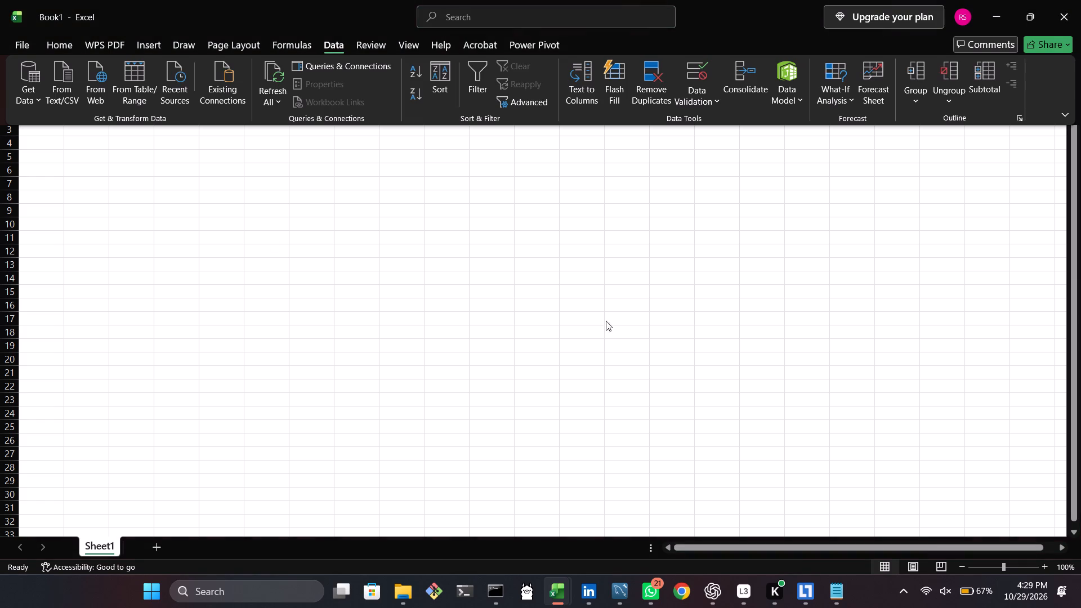
pyautogui.click(25, 82)
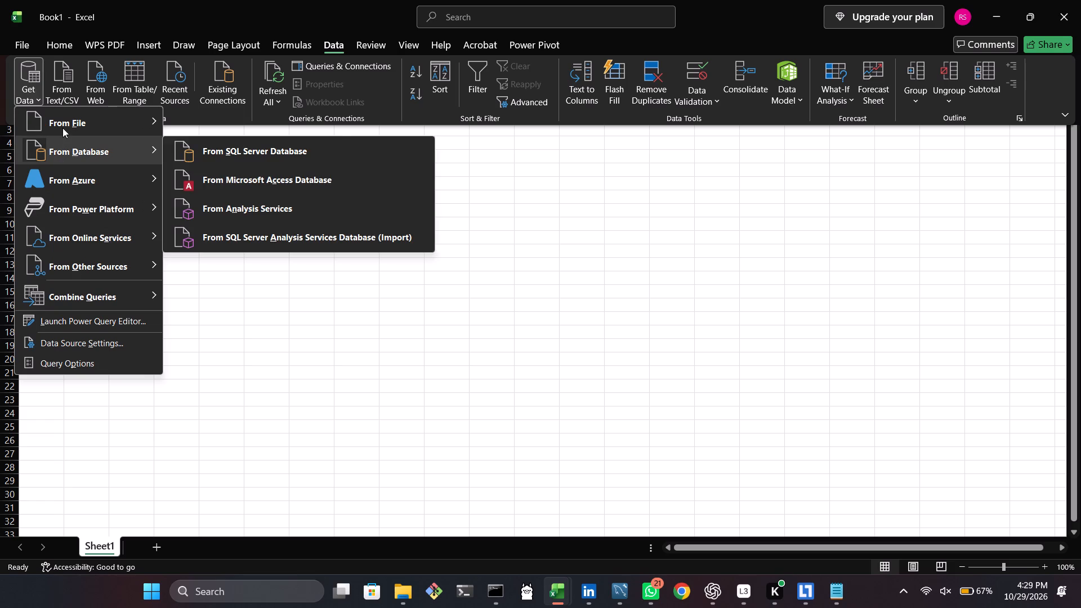
pyautogui.click(62, 128)
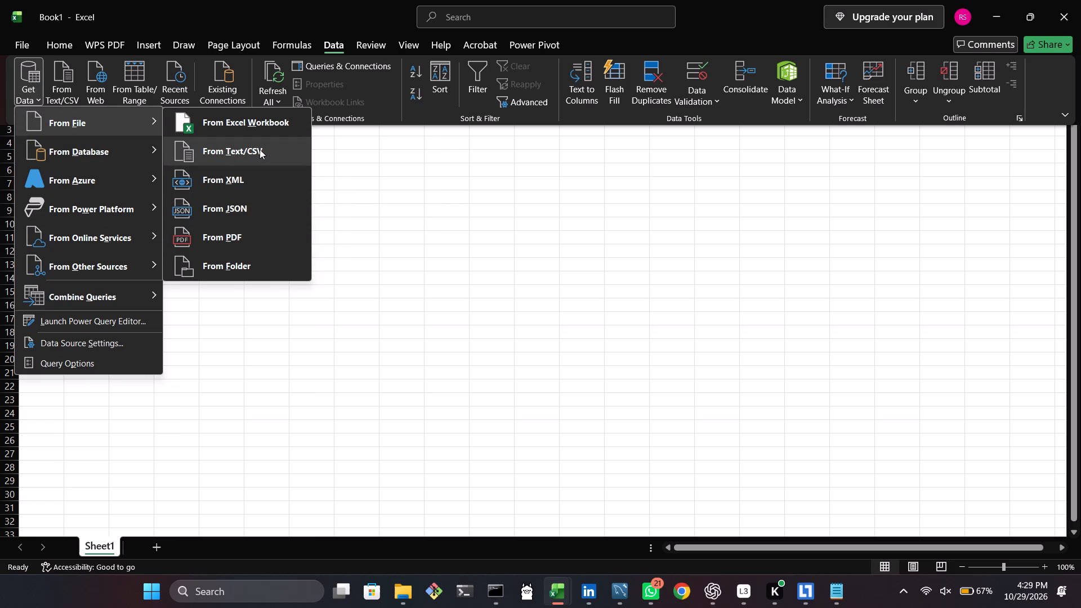
pyautogui.click(260, 149)
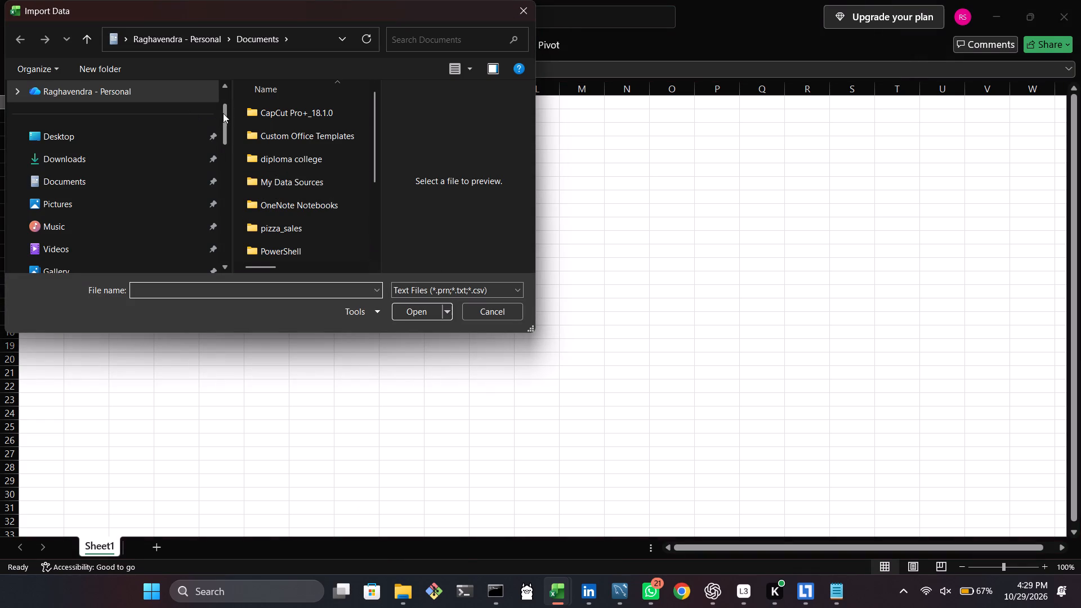
pyautogui.moveTo(223, 113); pyautogui.dragTo(225, 176)
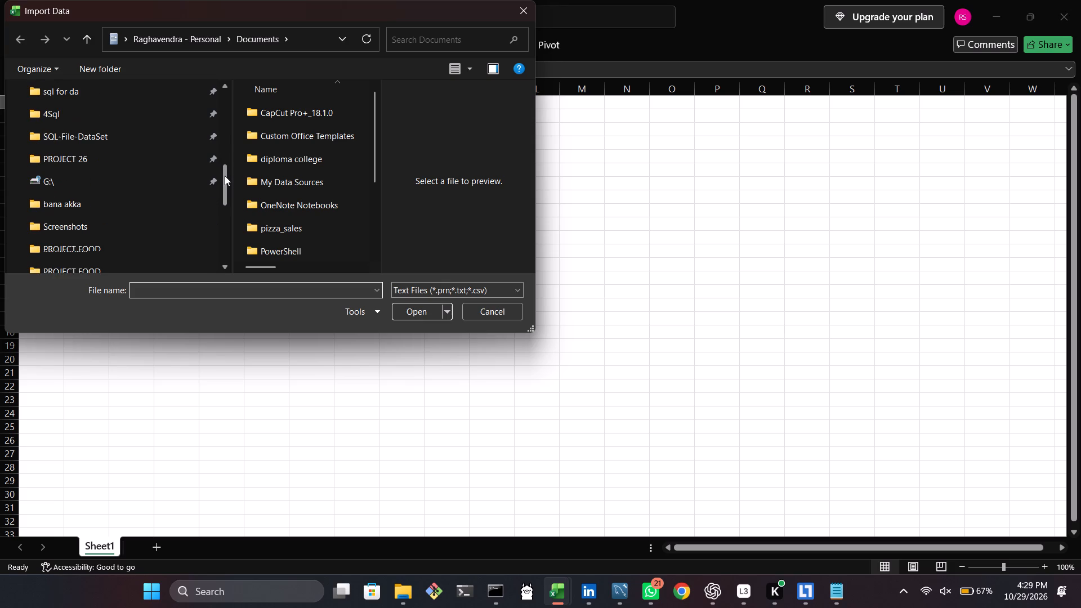
pyautogui.moveTo(225, 176); pyautogui.dragTo(224, 175)
pyautogui.doubleClick(102, 160)
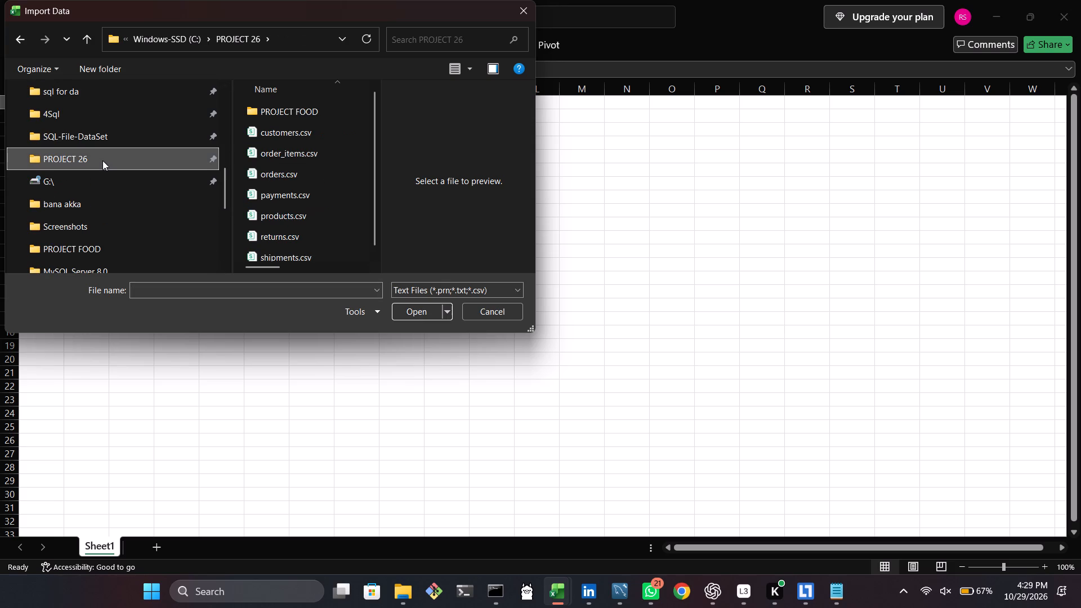
pyautogui.click(301, 134)
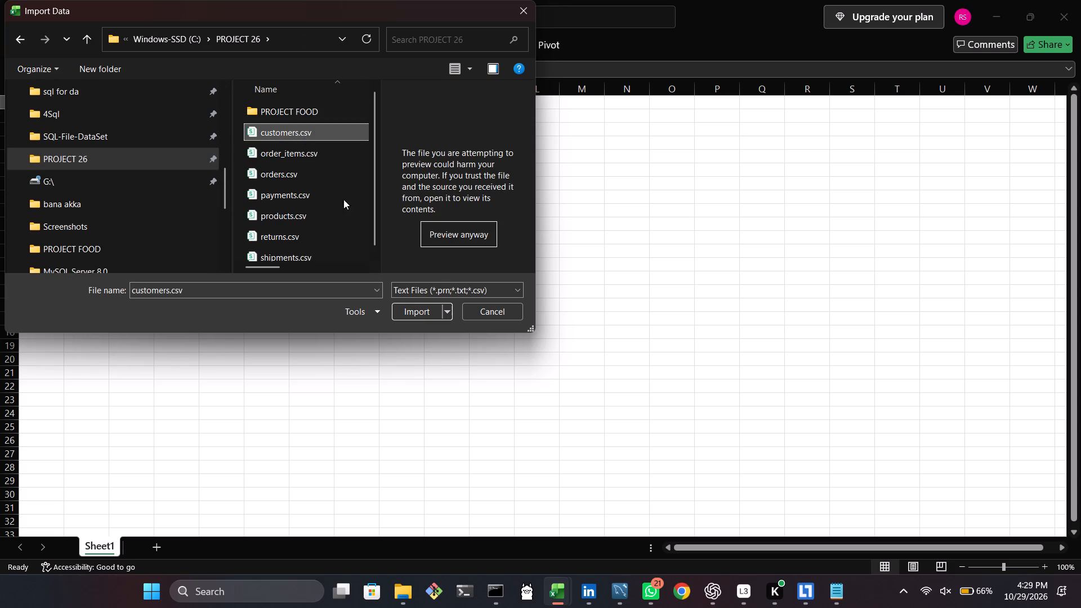
pyautogui.hotkey('ctrl', 'a')
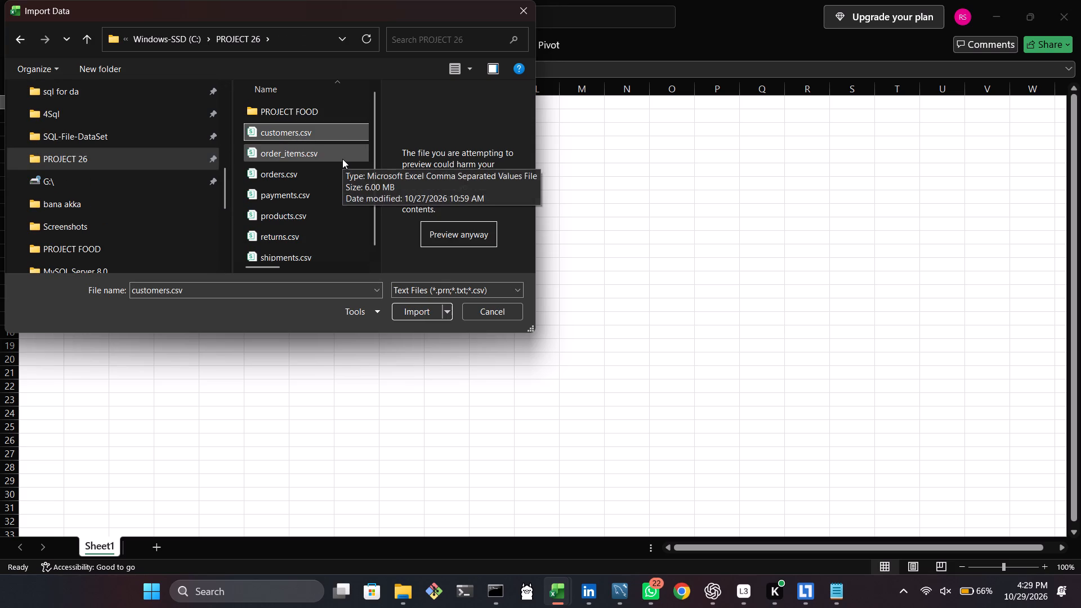
pyautogui.moveTo(319, 132); pyautogui.dragTo(432, 300)
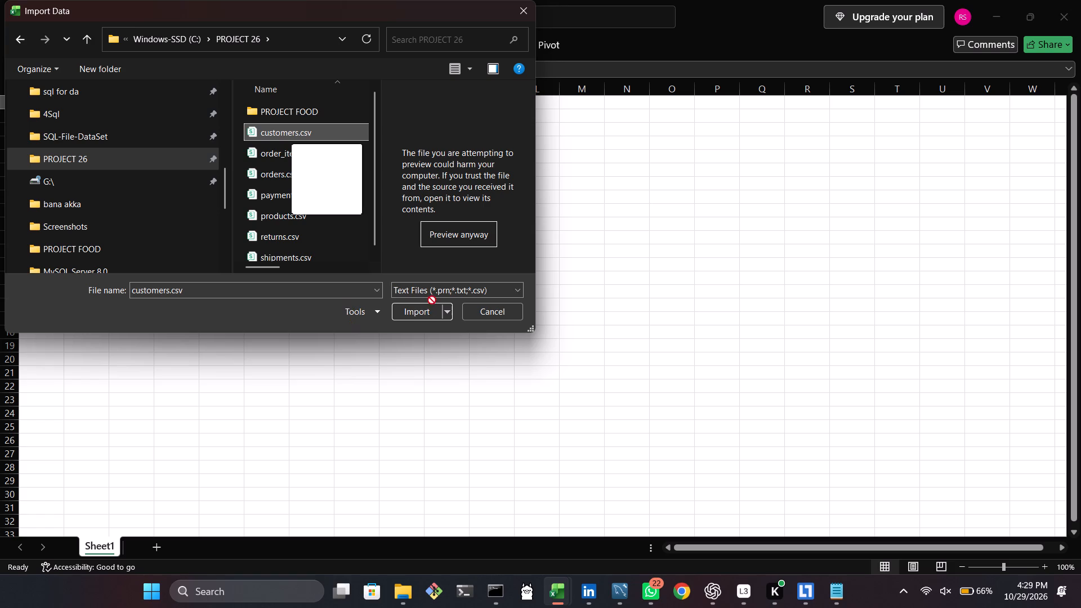
pyautogui.moveTo(432, 300); pyautogui.dragTo(424, 320)
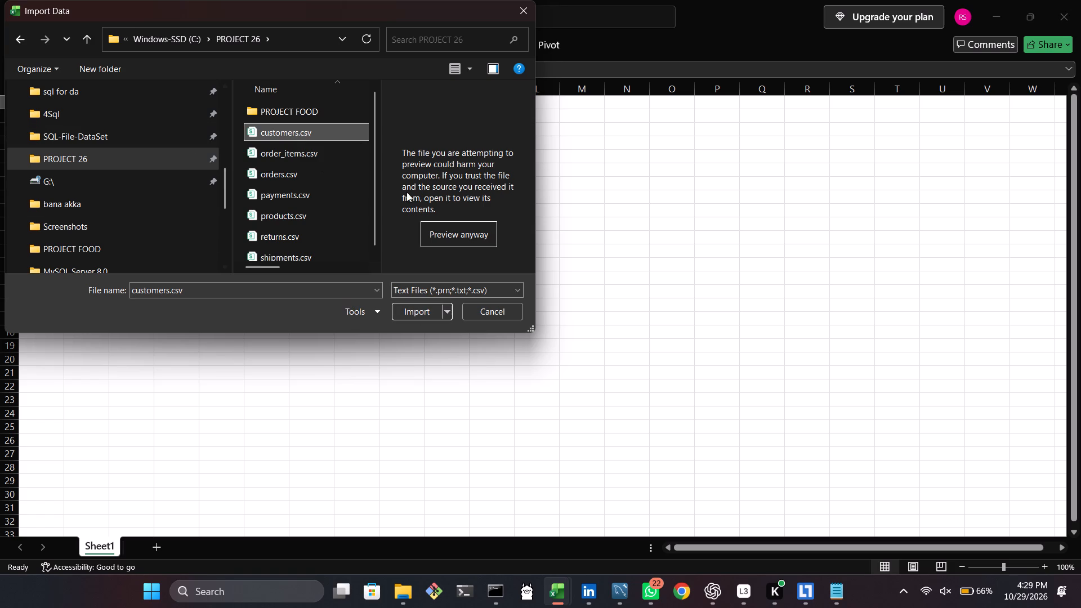
pyautogui.click(423, 315)
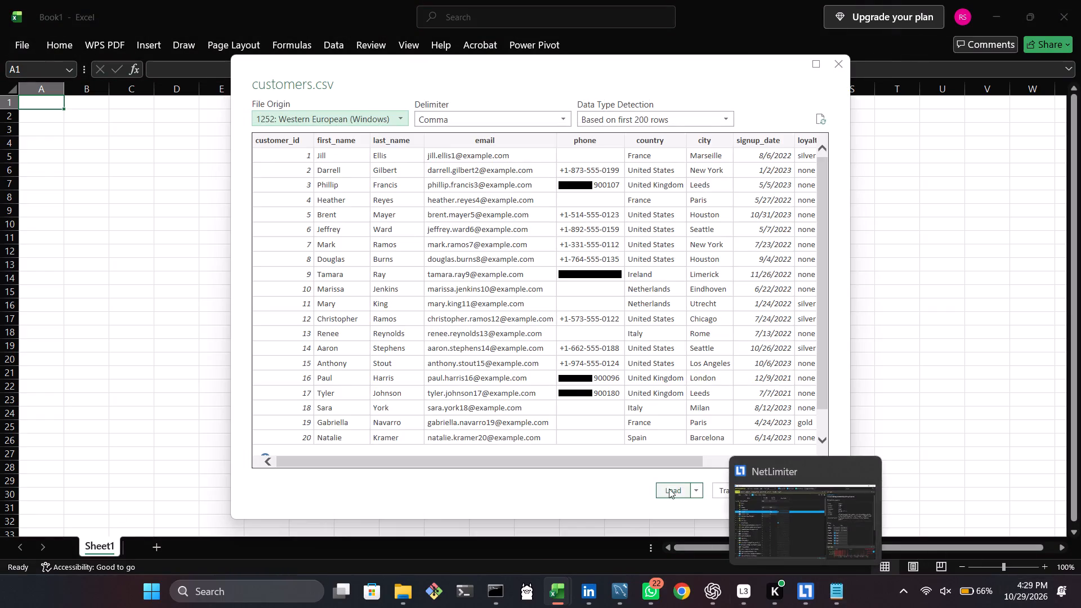
pyautogui.click(717, 494)
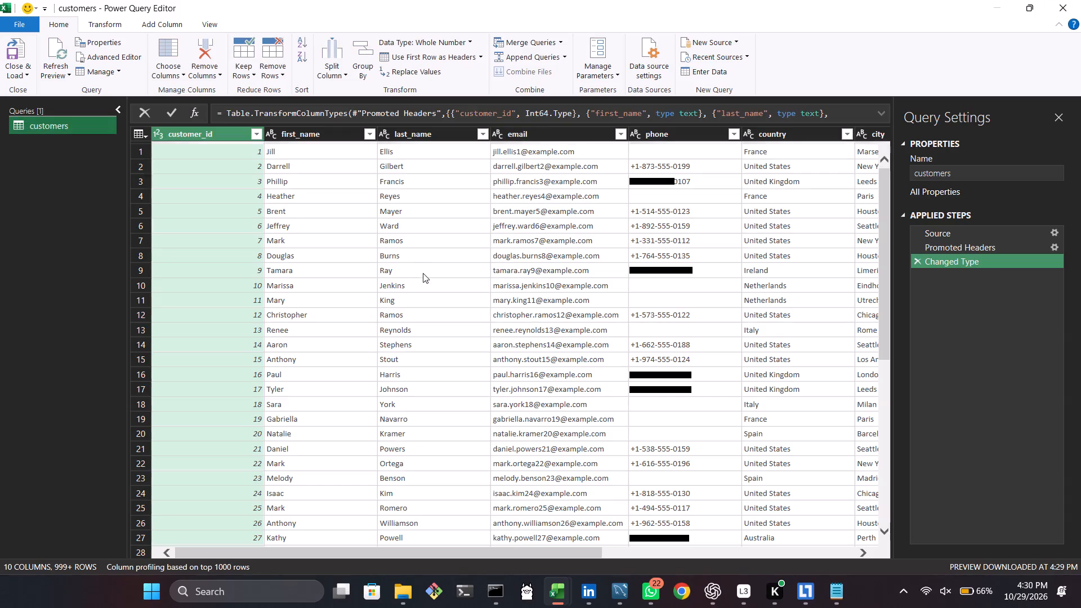
# Examine the customers data preview through its rows and columns.
pyautogui.click(231, 146)
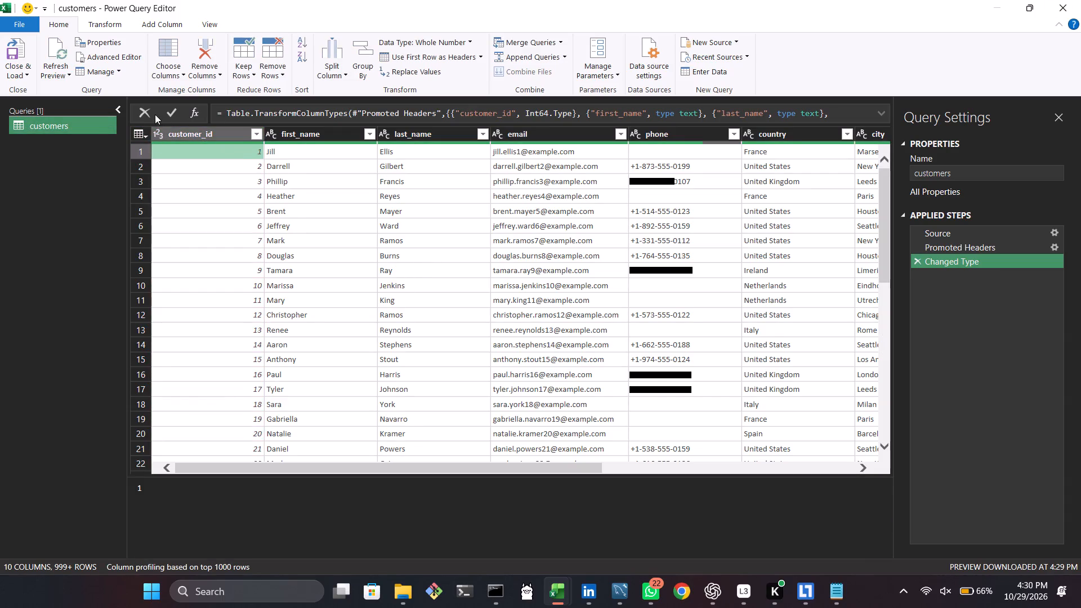
pyautogui.moveTo(191, 137); pyautogui.dragTo(306, 140)
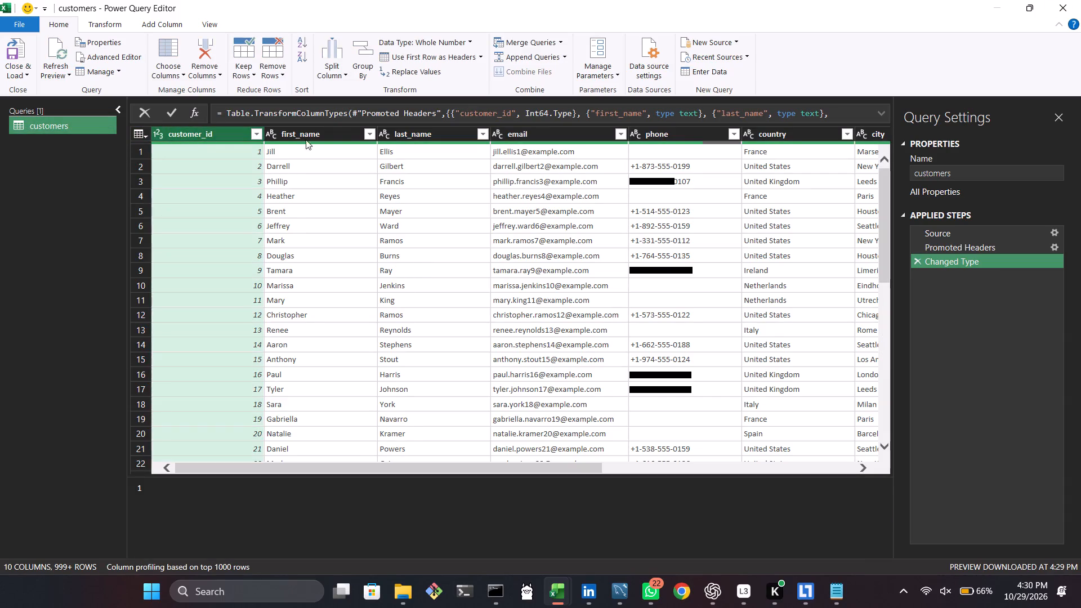
pyautogui.moveTo(306, 140); pyautogui.dragTo(165, 181)
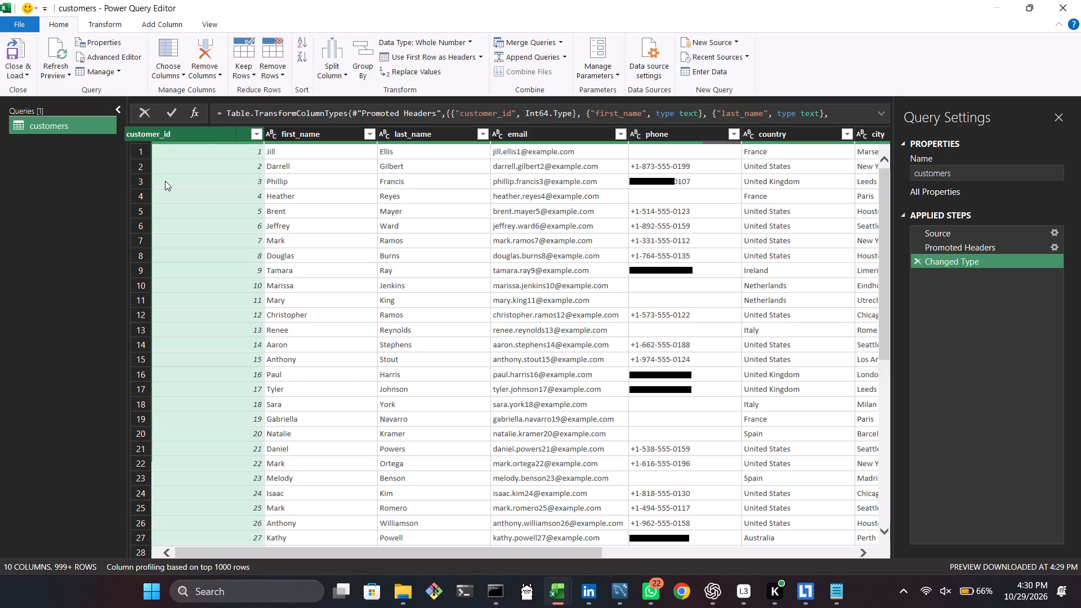
pyautogui.moveTo(165, 181); pyautogui.dragTo(165, 181)
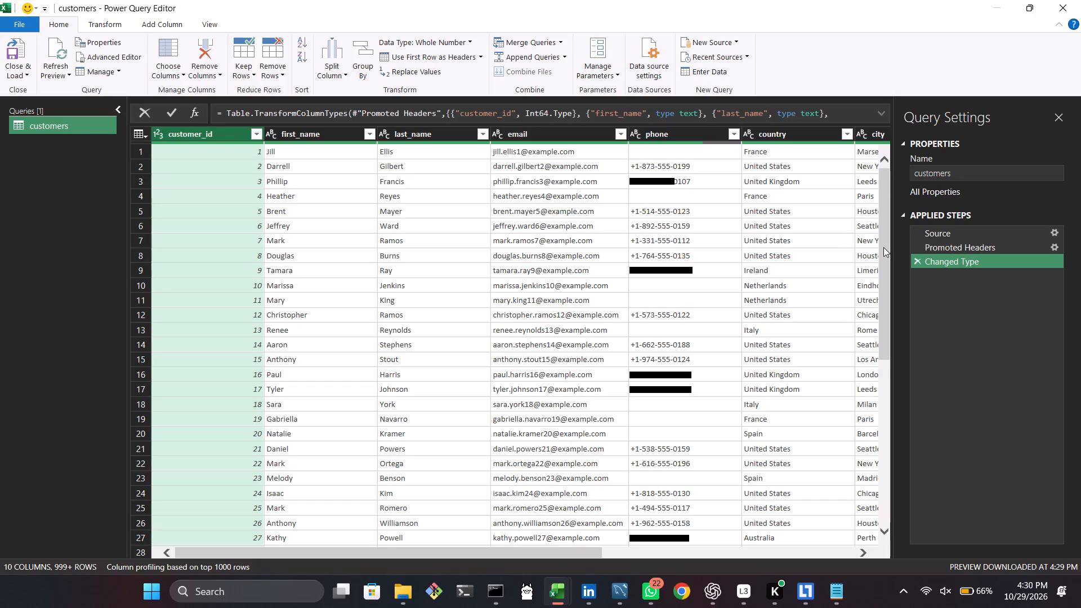
pyautogui.moveTo(884, 247); pyautogui.dragTo(894, 607)
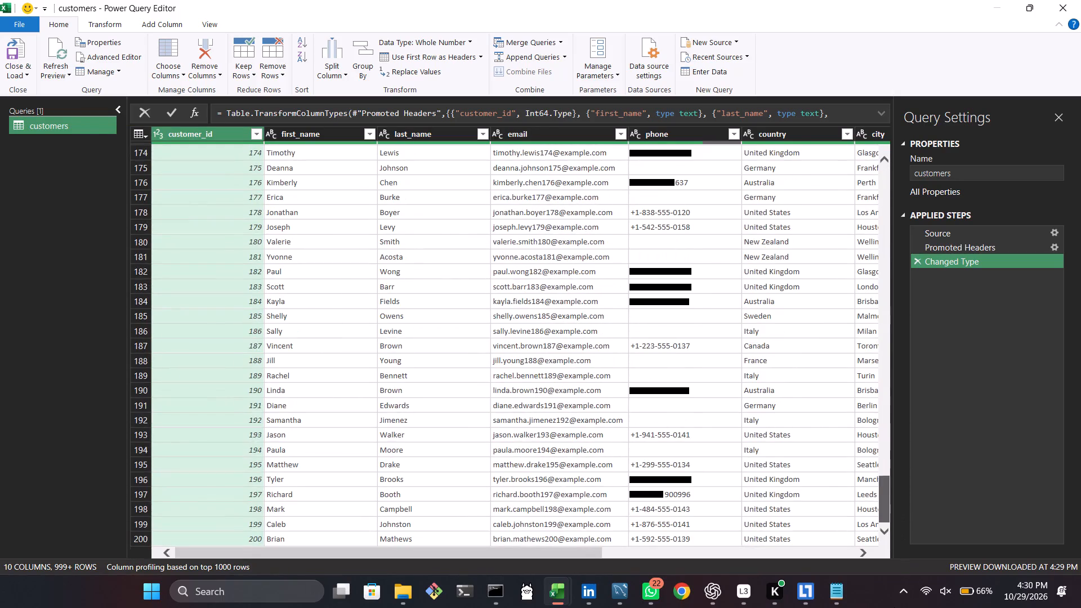
pyautogui.moveTo(894, 607); pyautogui.dragTo(920, 243)
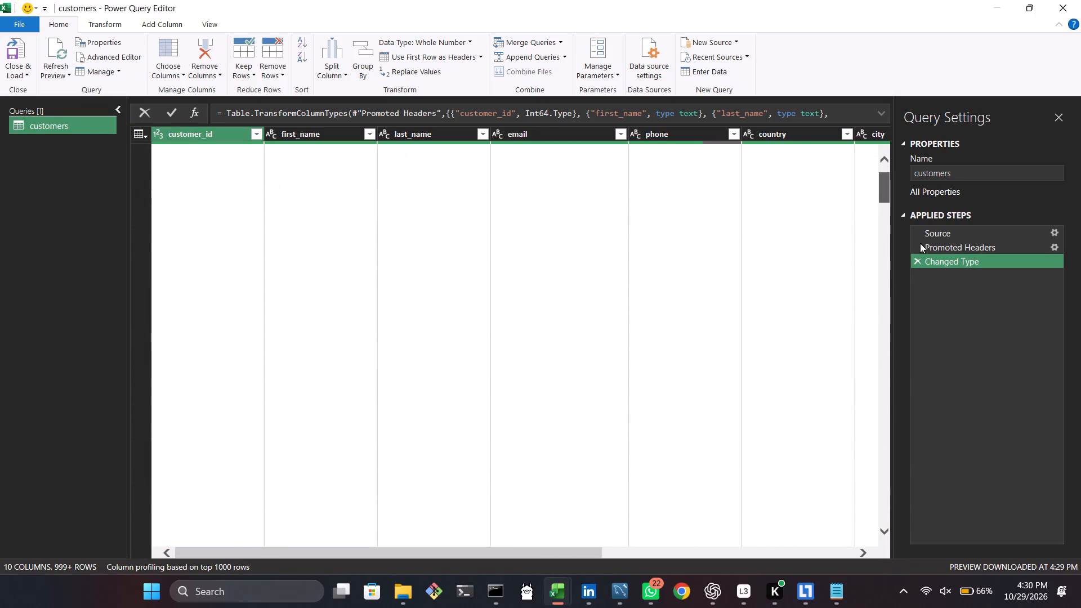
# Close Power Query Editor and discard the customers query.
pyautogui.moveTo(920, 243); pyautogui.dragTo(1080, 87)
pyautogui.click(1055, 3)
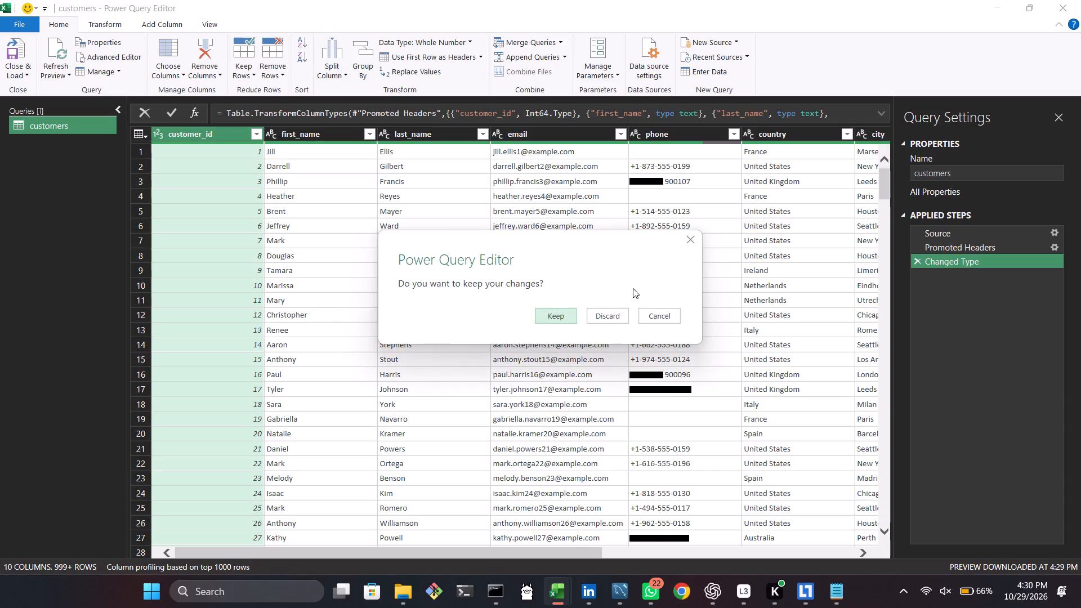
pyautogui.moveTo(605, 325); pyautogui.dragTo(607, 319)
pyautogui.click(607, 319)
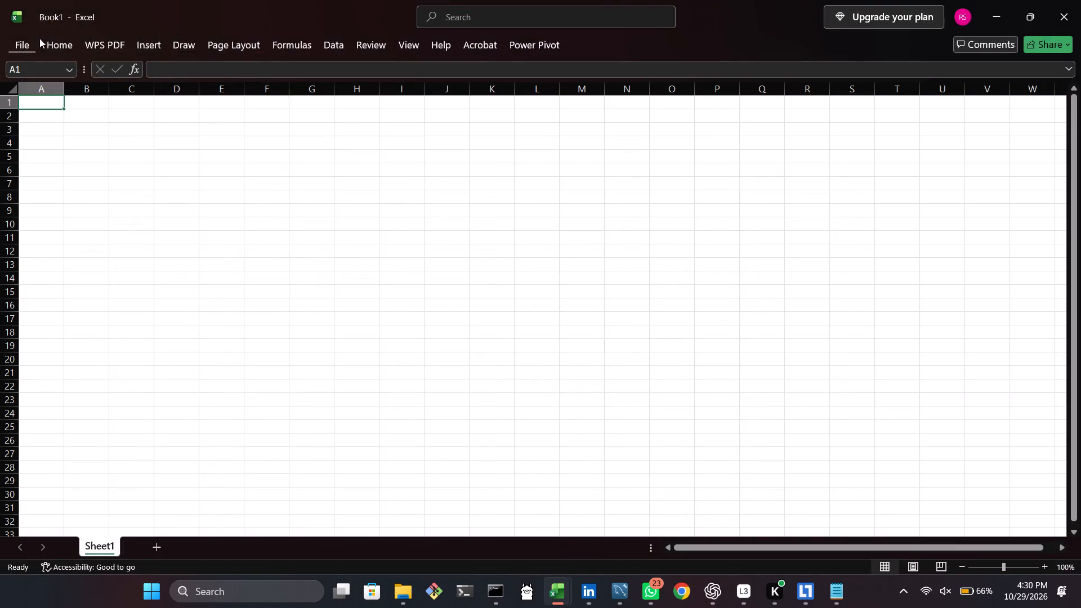
# Save the workbook as "full combined" in the OneDrive Documents folder.
pyautogui.doubleClick(66, 17)
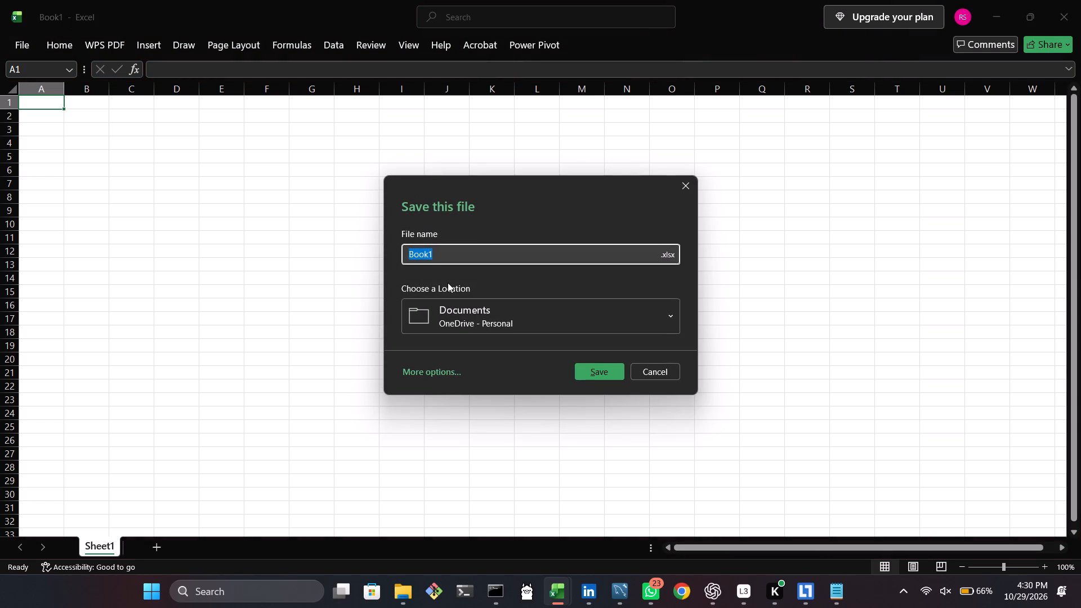
pyautogui.write('full combined')
pyautogui.press('space')
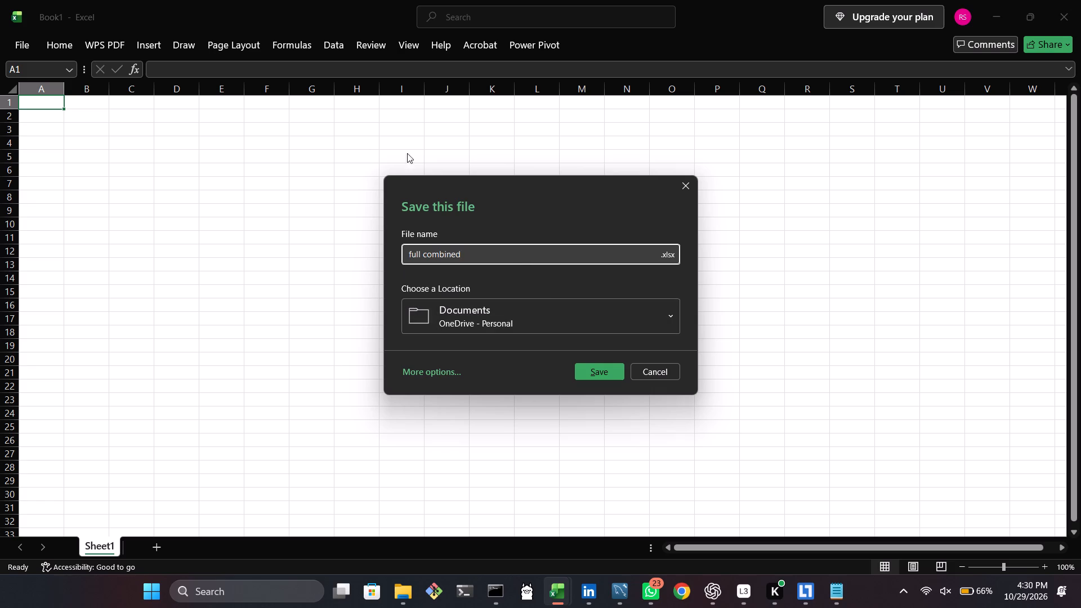
pyautogui.click(612, 366)
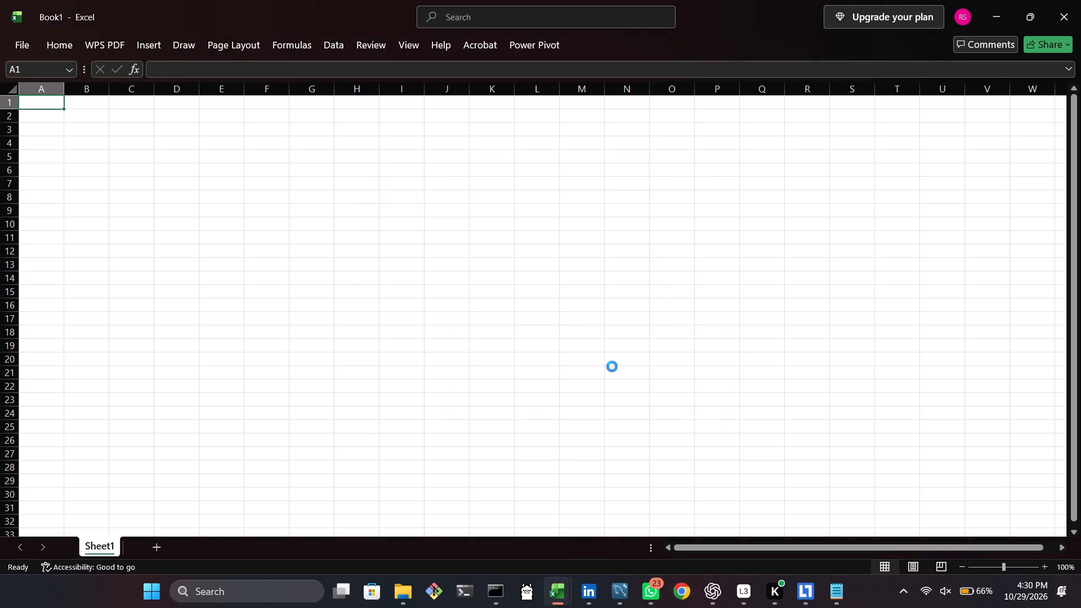
# Load customers.csv from the PROJECT 26 folder directly into a new worksheet as Text/CSV data, and close the Queries & Connections pane.
pyautogui.click(340, 46)
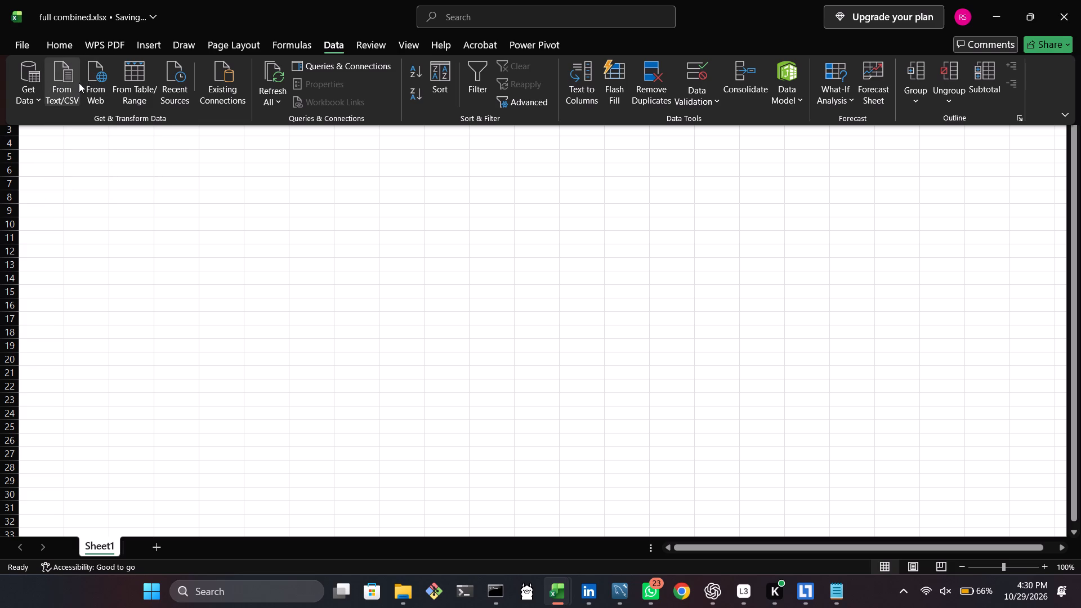
pyautogui.click(62, 85)
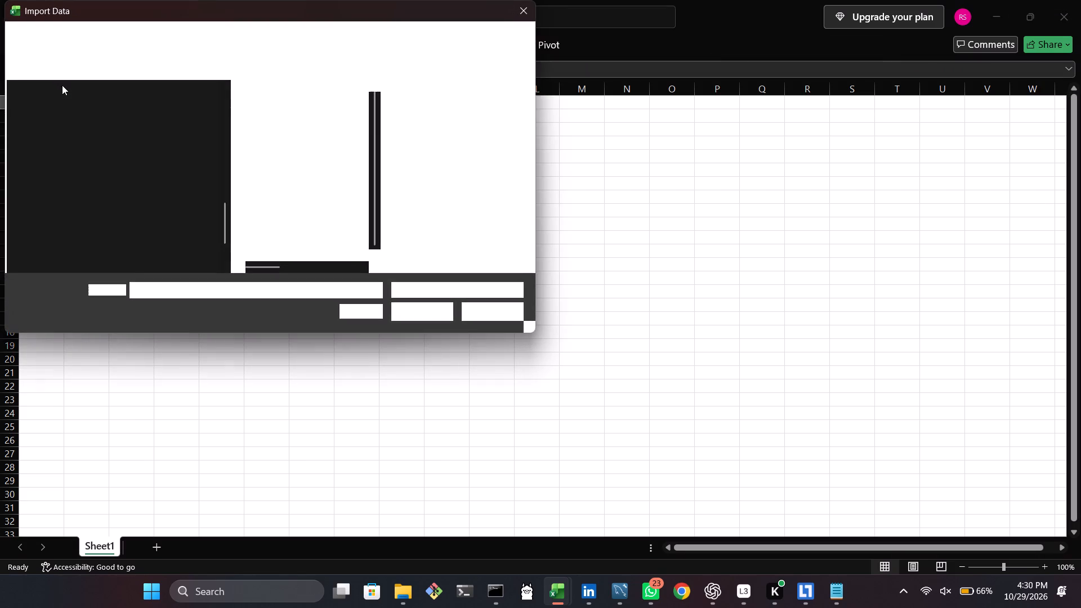
pyautogui.doubleClick(287, 131)
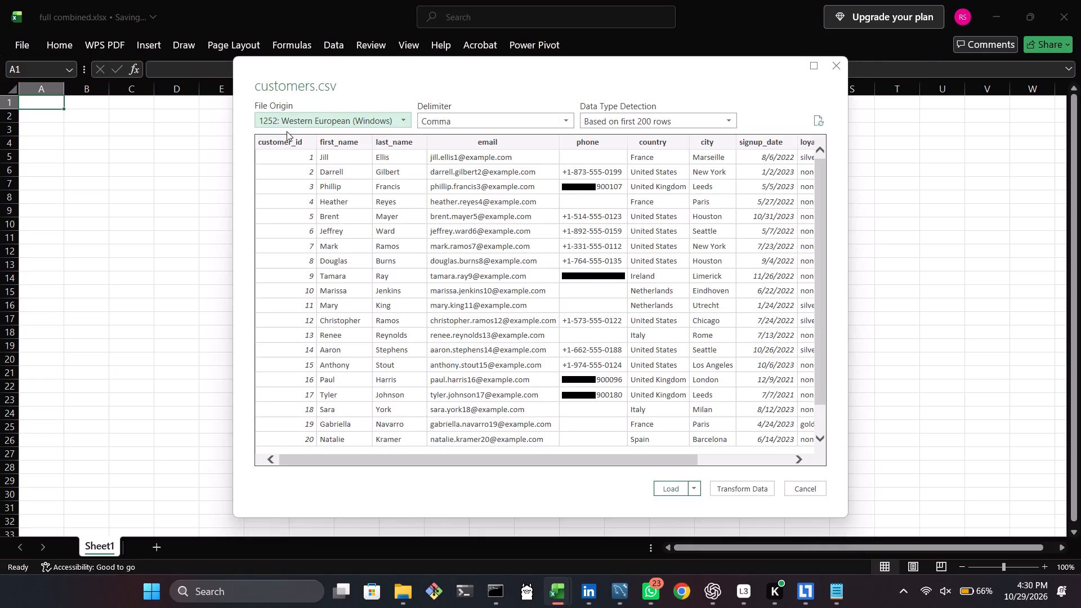
pyautogui.click(669, 487)
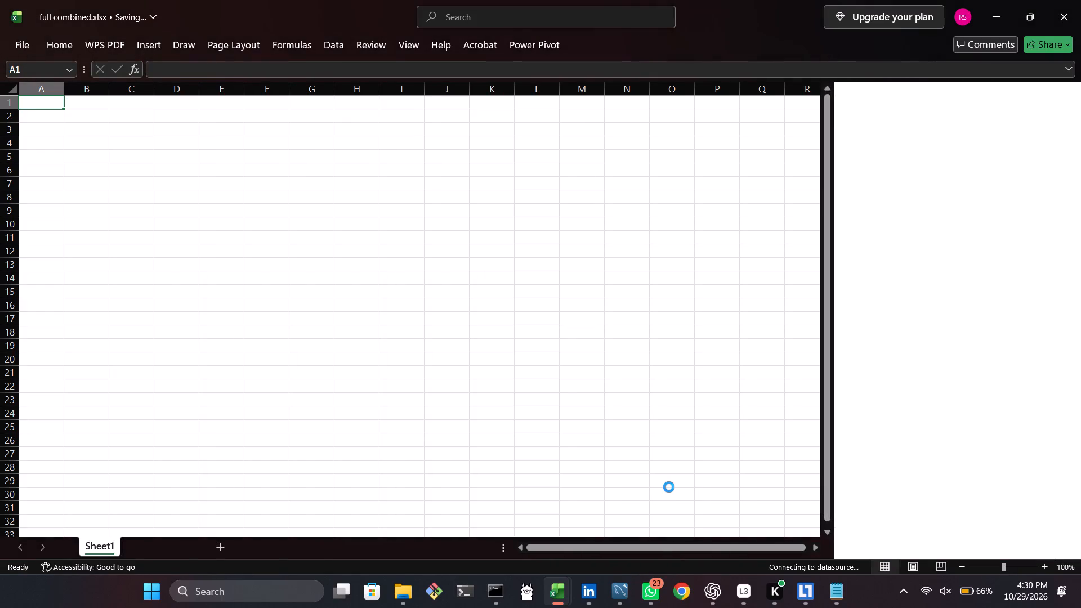
pyautogui.moveTo(669, 487); pyautogui.dragTo(434, 175)
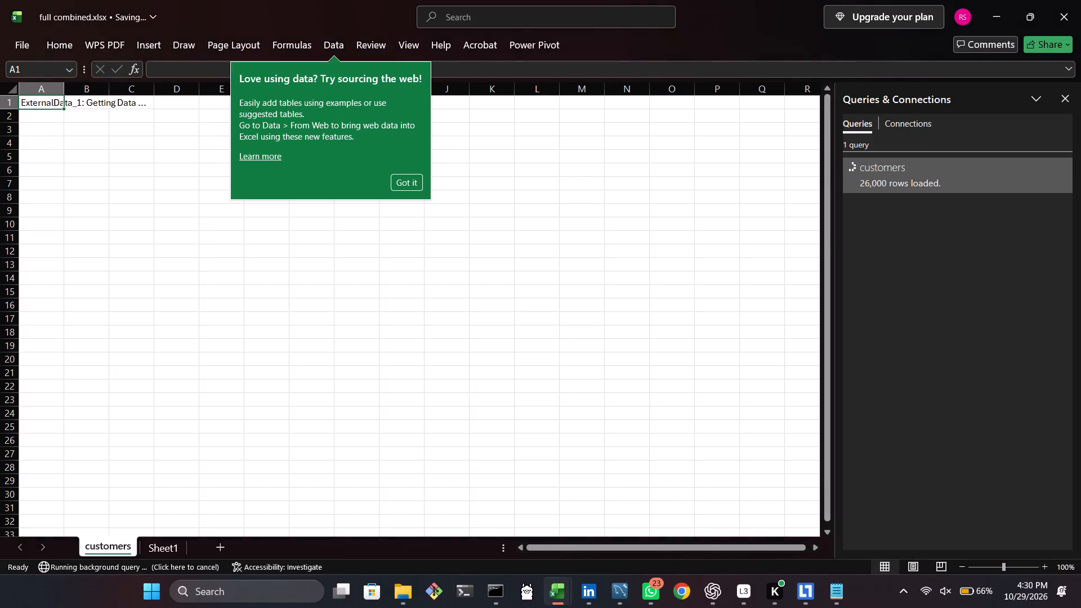
pyautogui.click(413, 185)
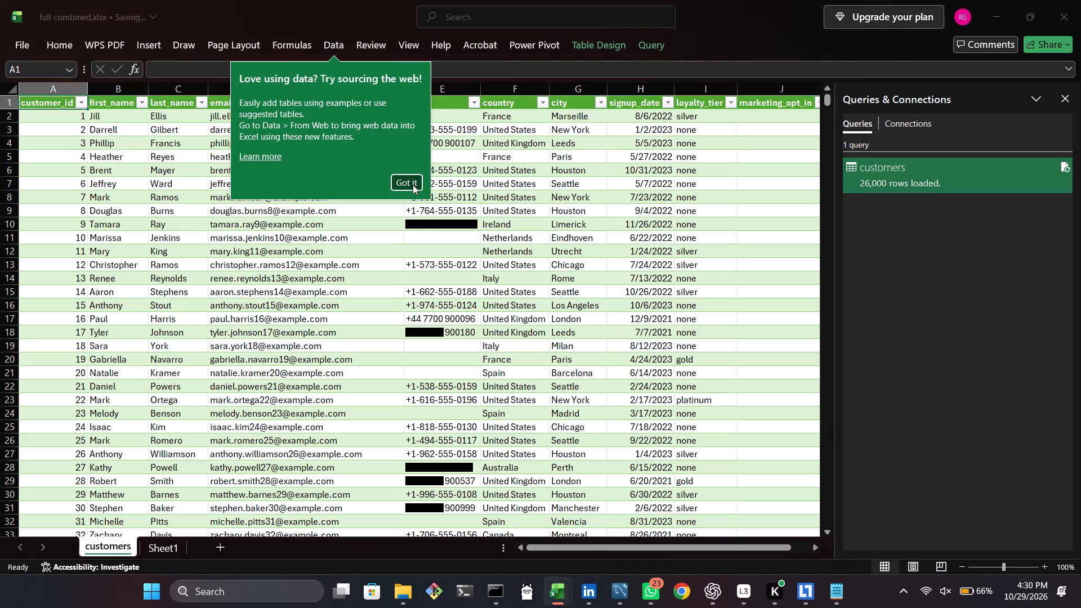
pyautogui.click(770, 171)
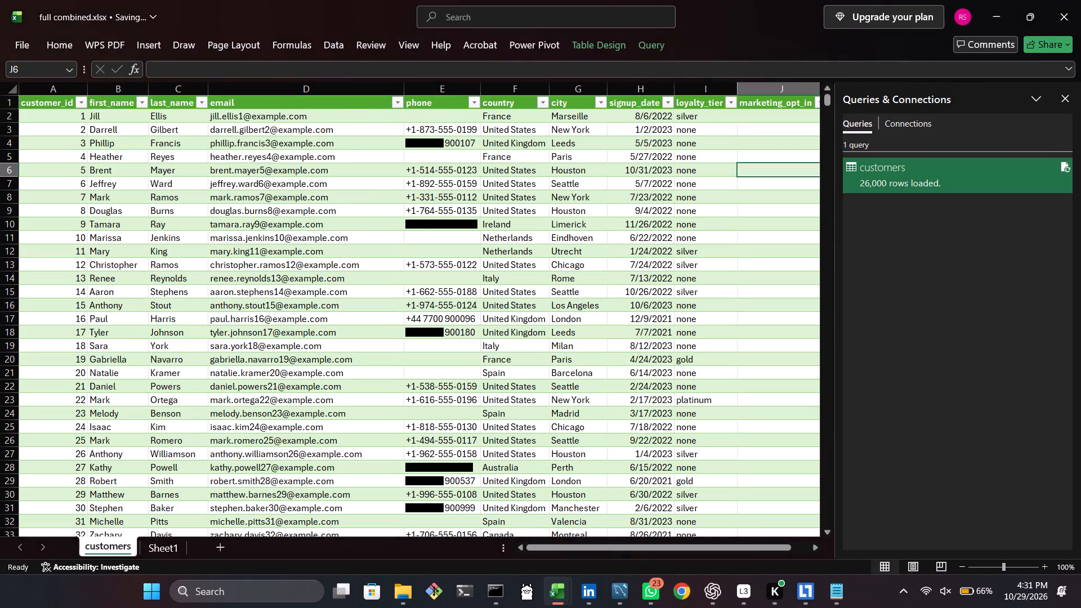
pyautogui.click(1075, 100)
pyautogui.click(901, 227)
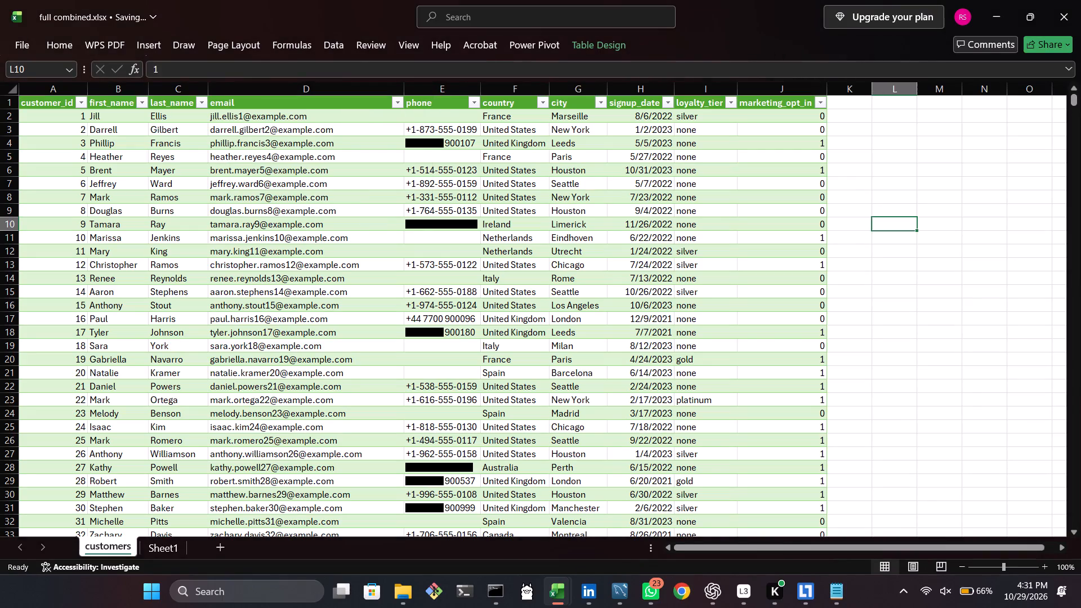
# Starting from Sheet1, load order_items.csv from the PROJECT 26 folder into a new worksheet as Text/CSV data.
pyautogui.click(162, 553)
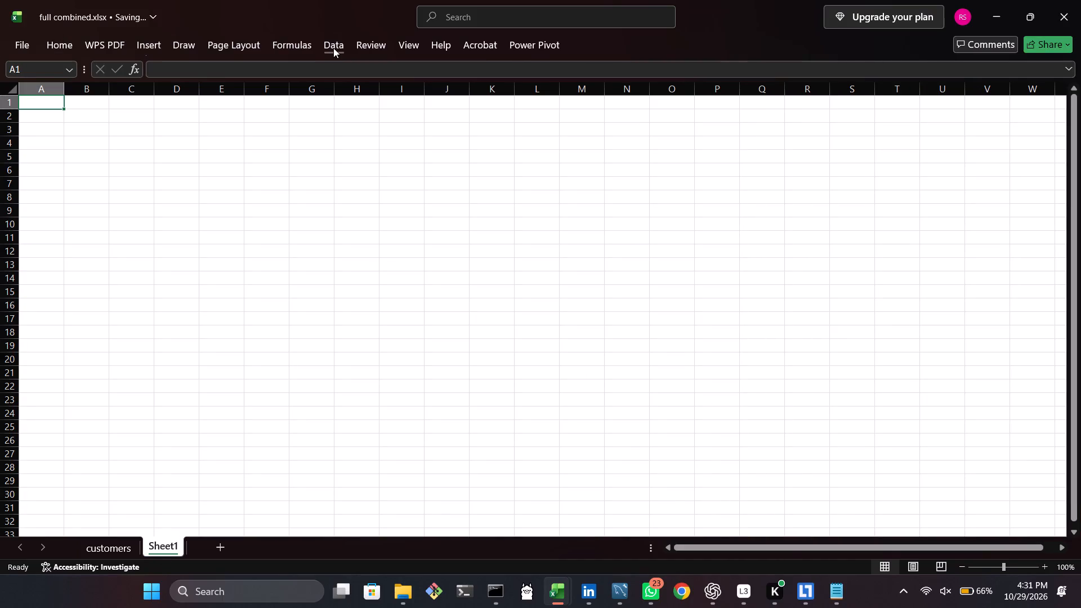
pyautogui.click(333, 48)
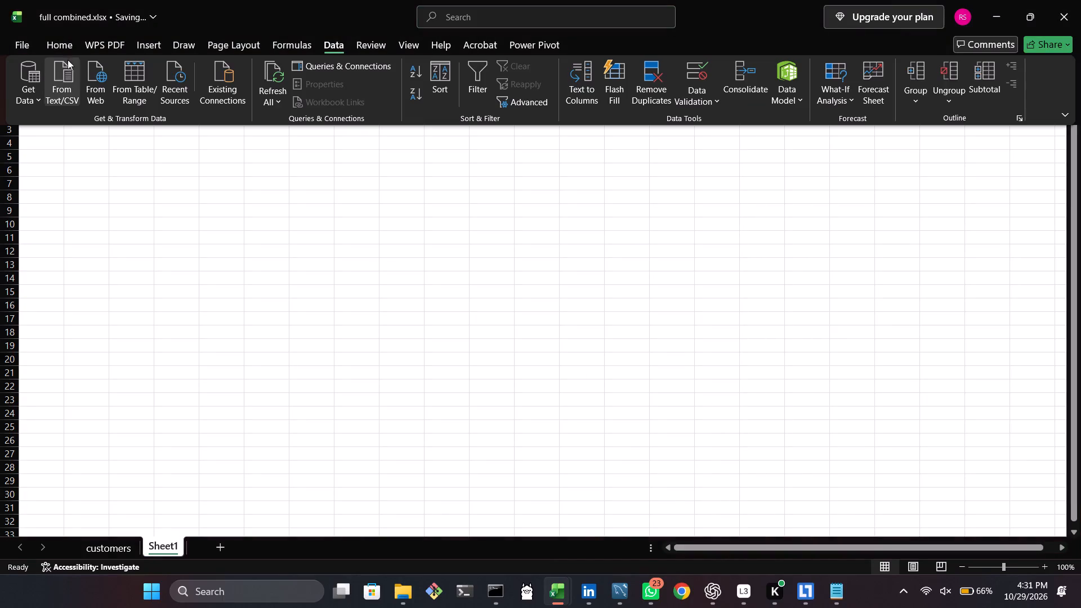
pyautogui.click(68, 60)
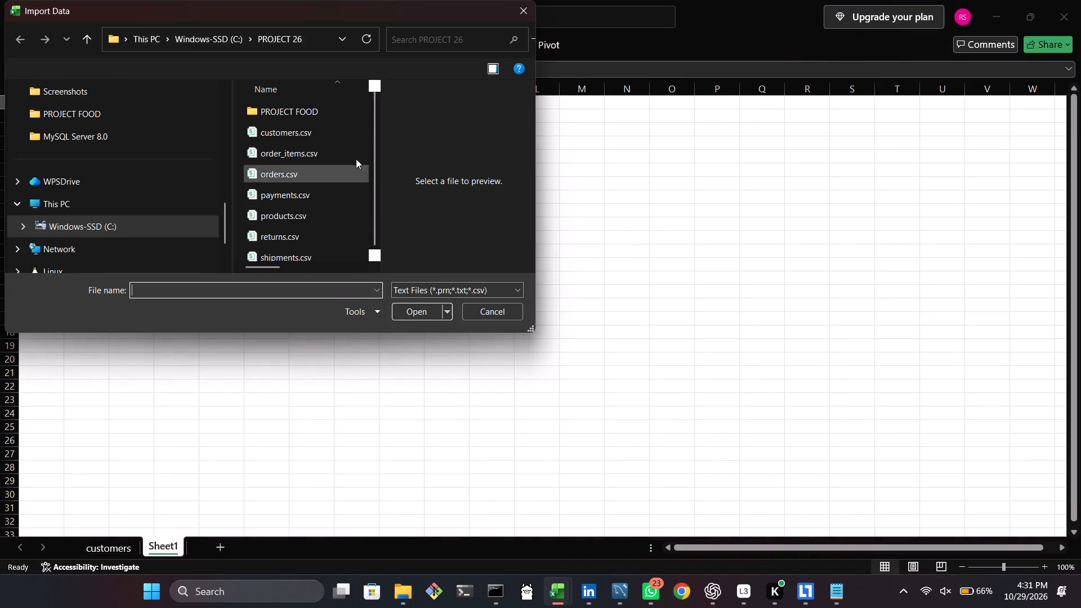
pyautogui.click(331, 156)
pyautogui.doubleClick(331, 156)
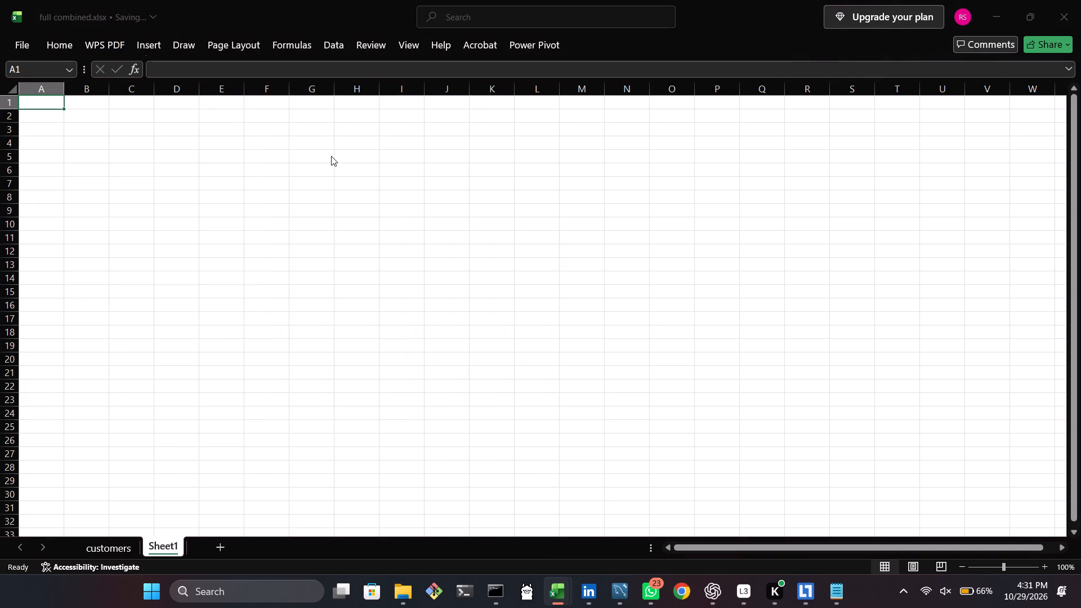
pyautogui.click(666, 489)
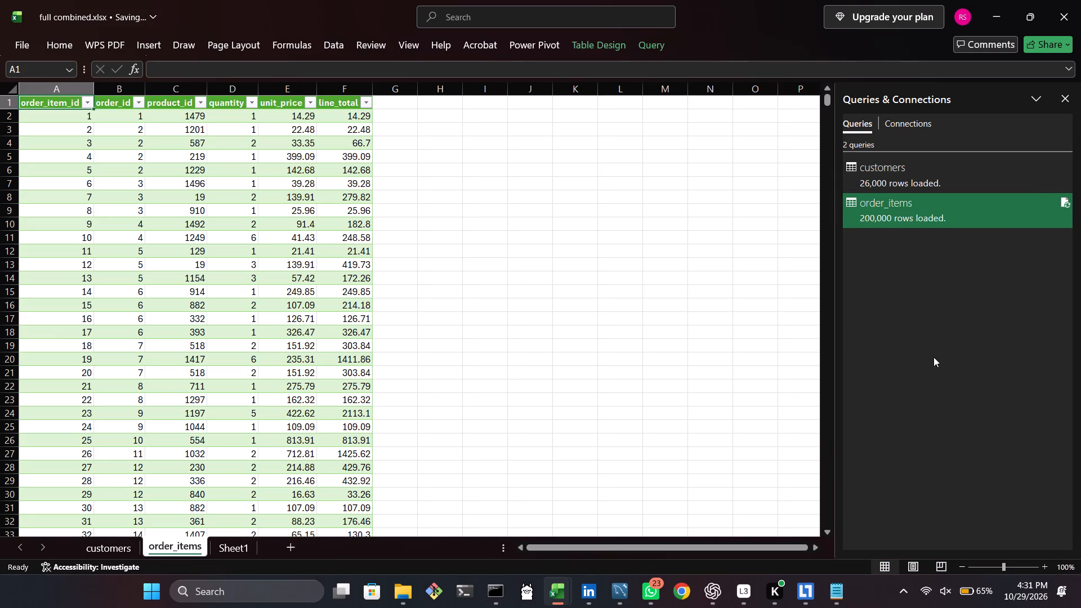
pyautogui.click(998, 248)
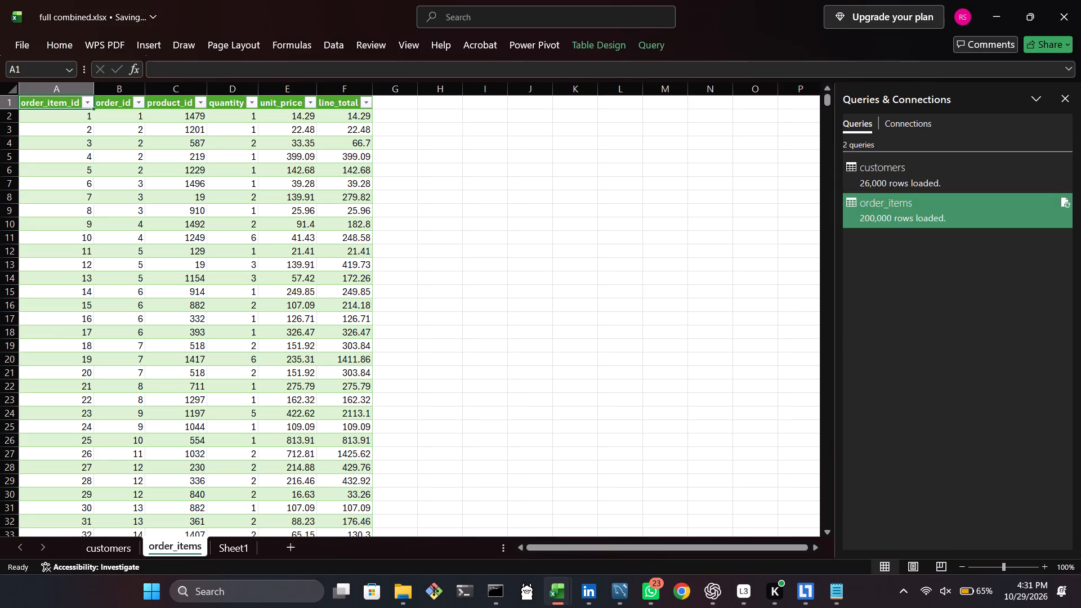
# Load orders.csv from the PROJECT 26 folder into a new worksheet as Text/CSV data.
pyautogui.click(330, 48)
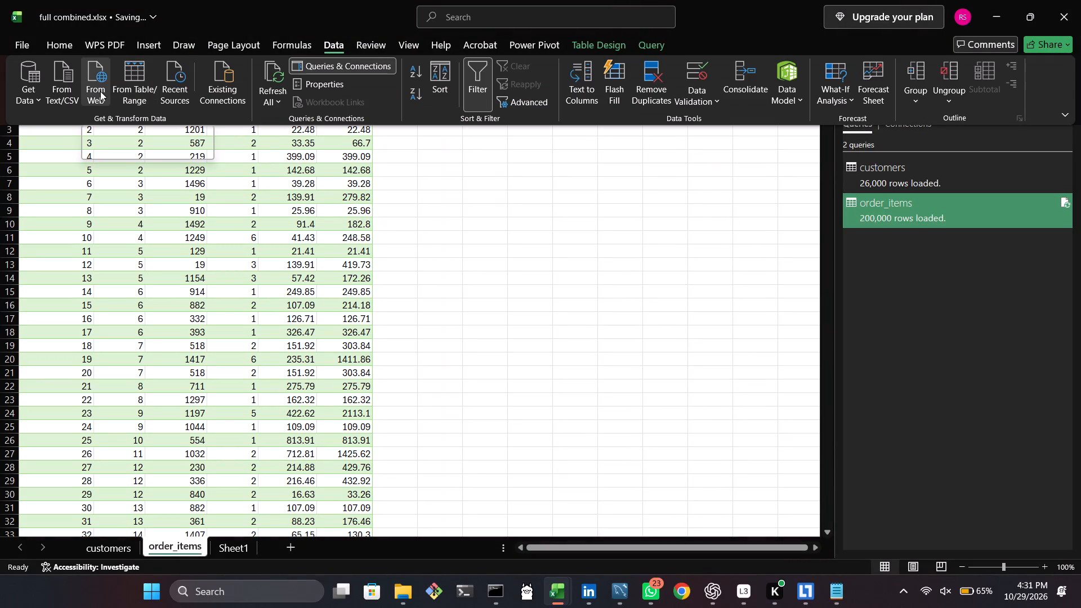
pyautogui.click(61, 86)
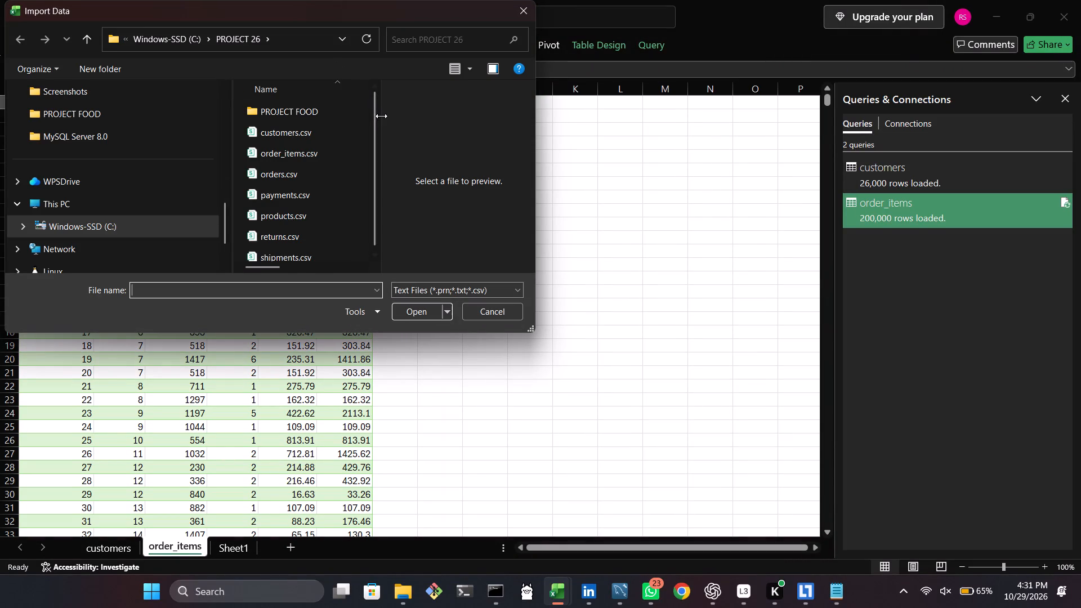
pyautogui.moveTo(373, 115); pyautogui.dragTo(359, 168)
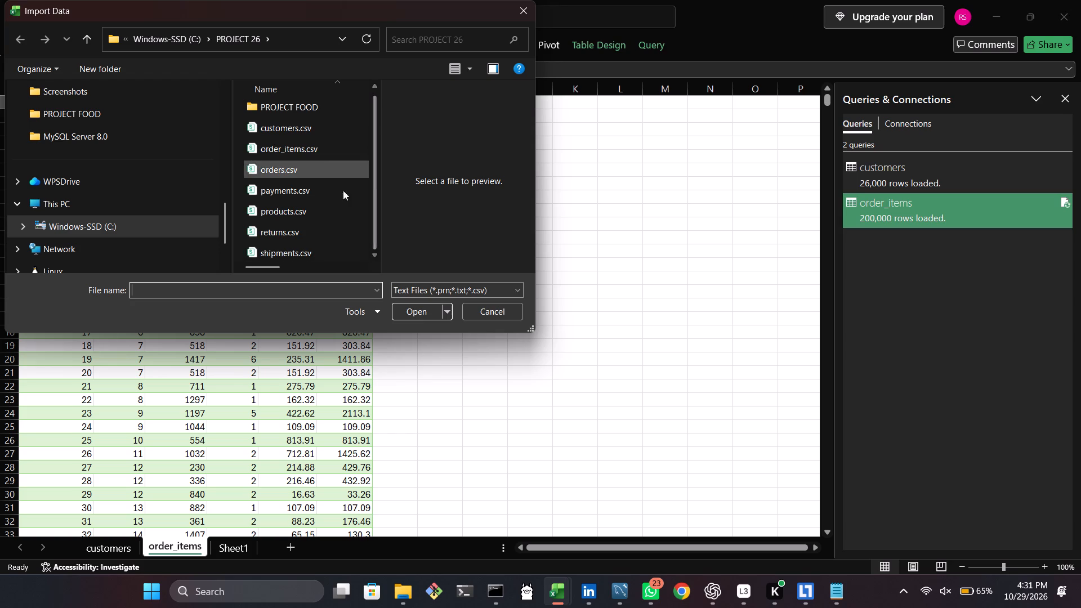
pyautogui.doubleClick(315, 166)
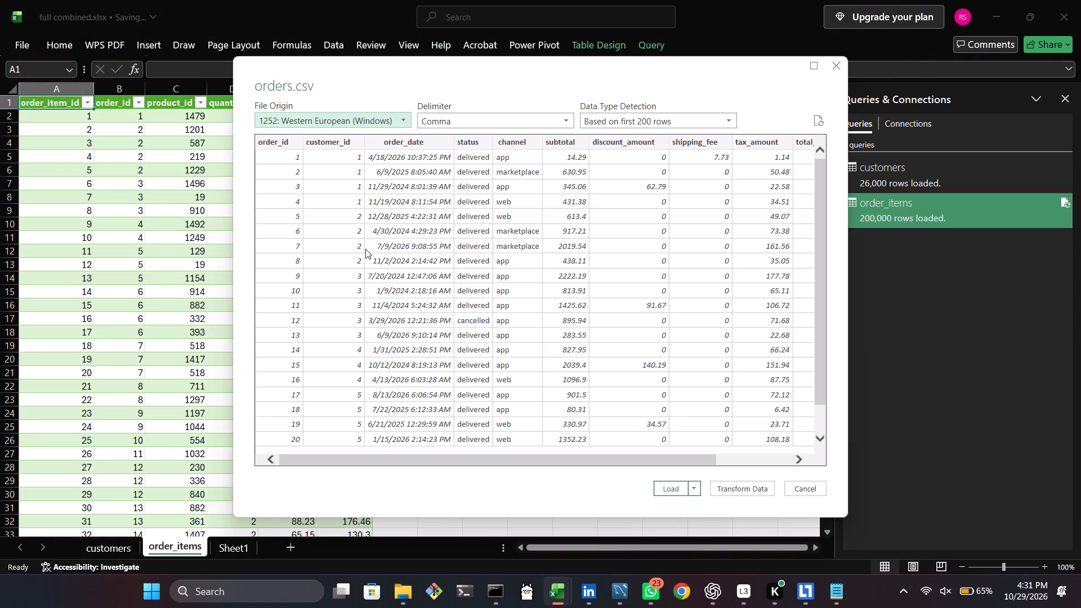
pyautogui.click(663, 486)
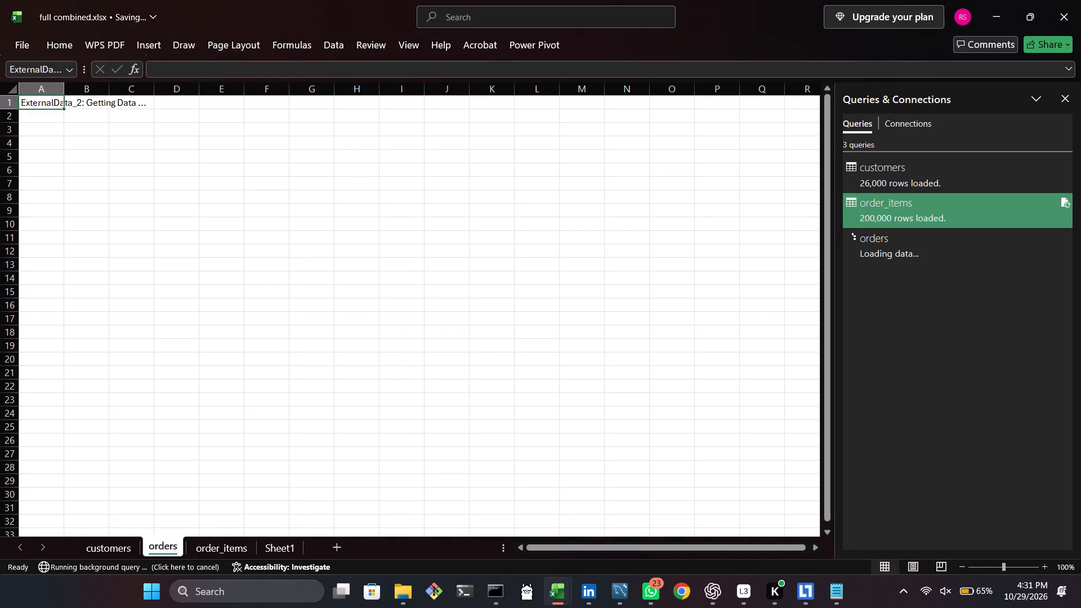
# Load payments.csv from the PROJECT 26 folder into a new worksheet as Text/CSV data.
pyautogui.click(324, 48)
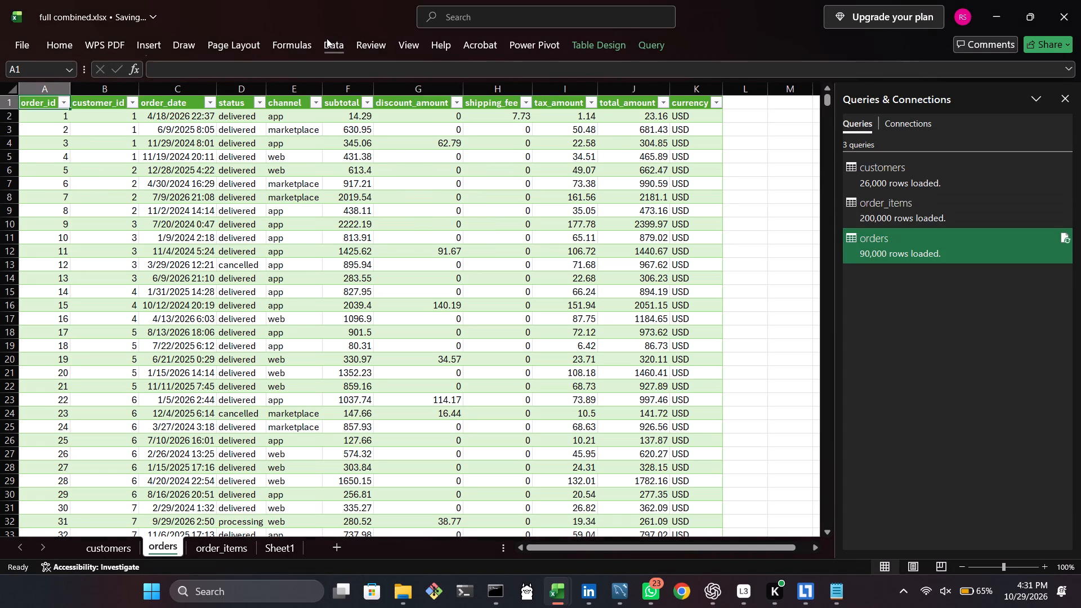
pyautogui.click(327, 38)
pyautogui.click(59, 81)
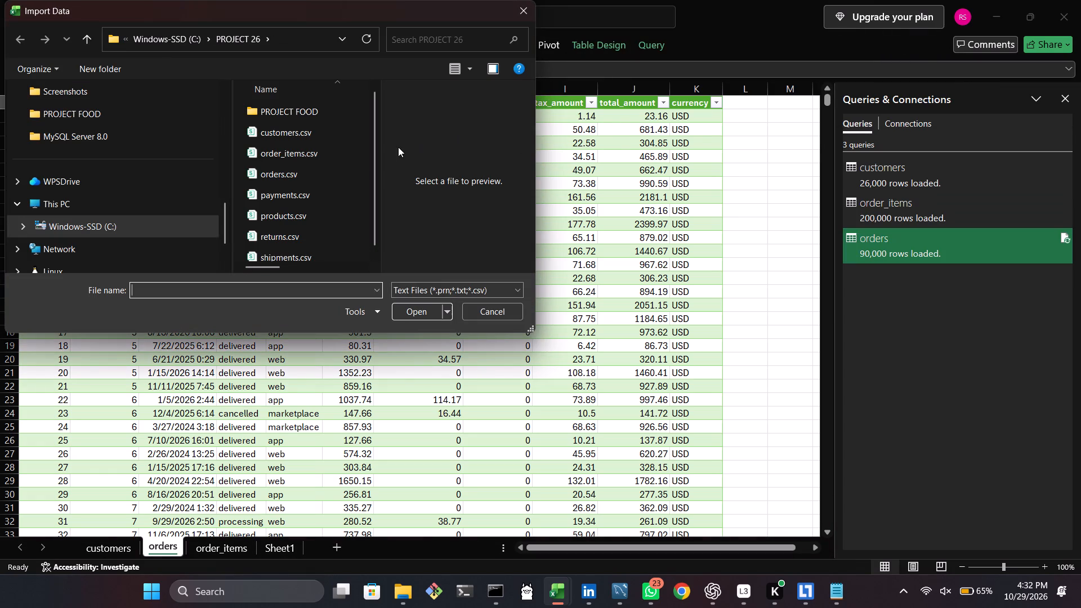
pyautogui.doubleClick(327, 189)
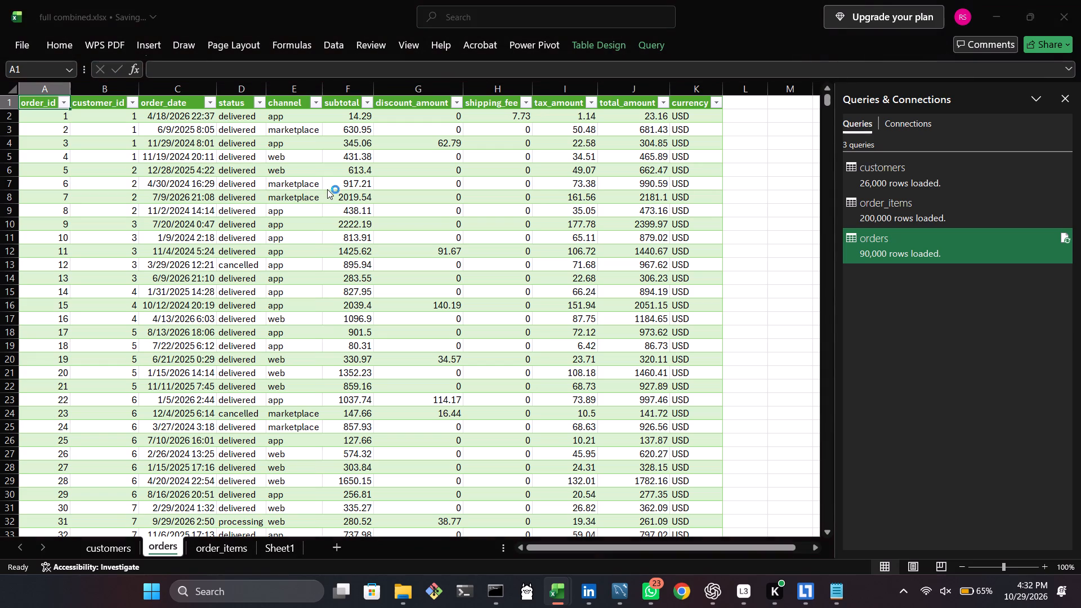
pyautogui.click(327, 189)
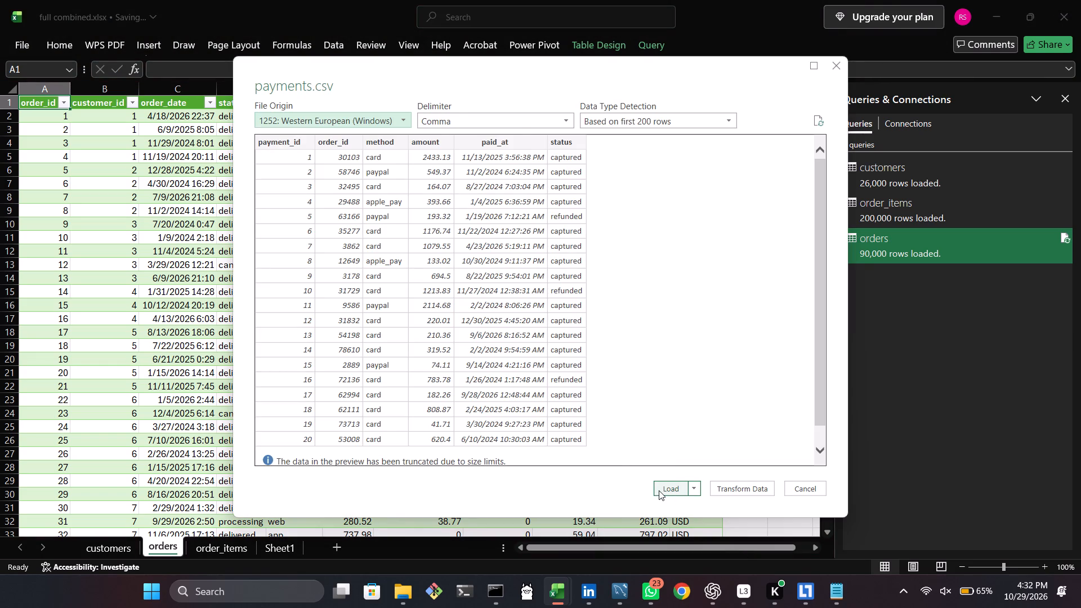
pyautogui.click(659, 490)
pyautogui.moveTo(659, 490); pyautogui.dragTo(815, 289)
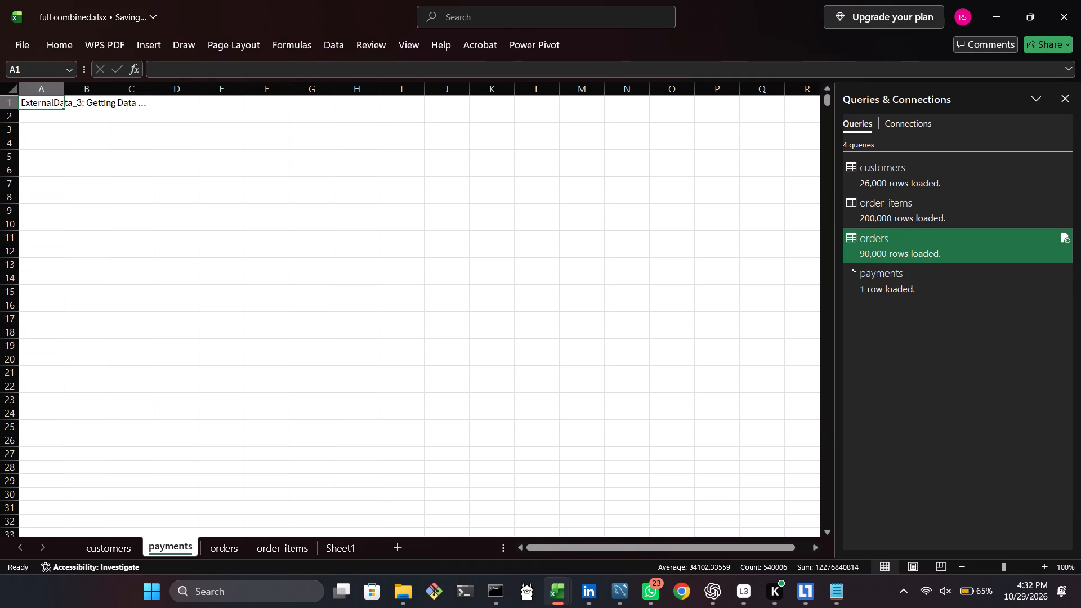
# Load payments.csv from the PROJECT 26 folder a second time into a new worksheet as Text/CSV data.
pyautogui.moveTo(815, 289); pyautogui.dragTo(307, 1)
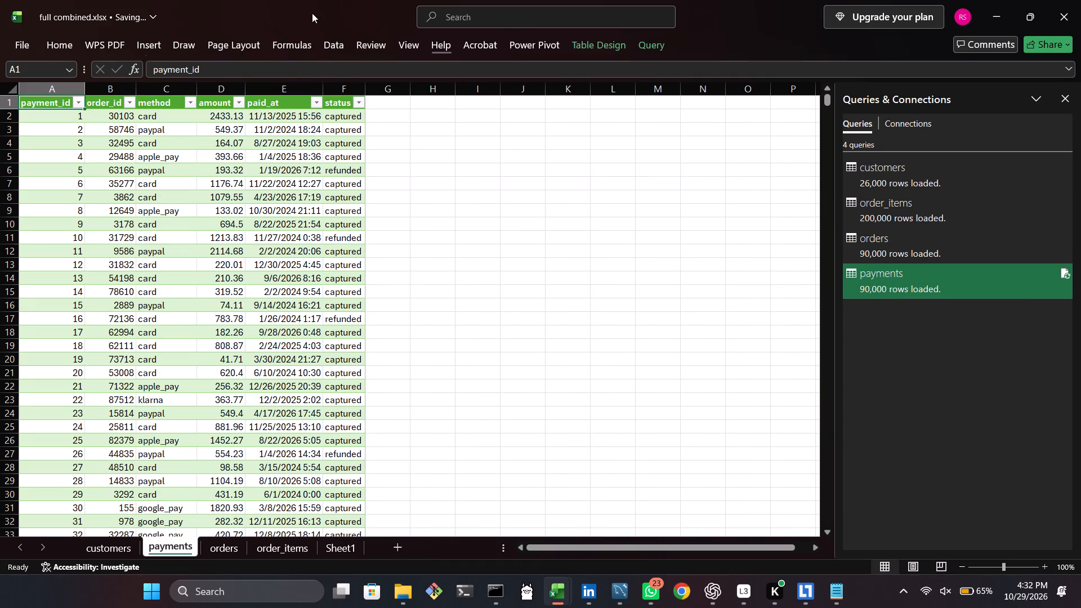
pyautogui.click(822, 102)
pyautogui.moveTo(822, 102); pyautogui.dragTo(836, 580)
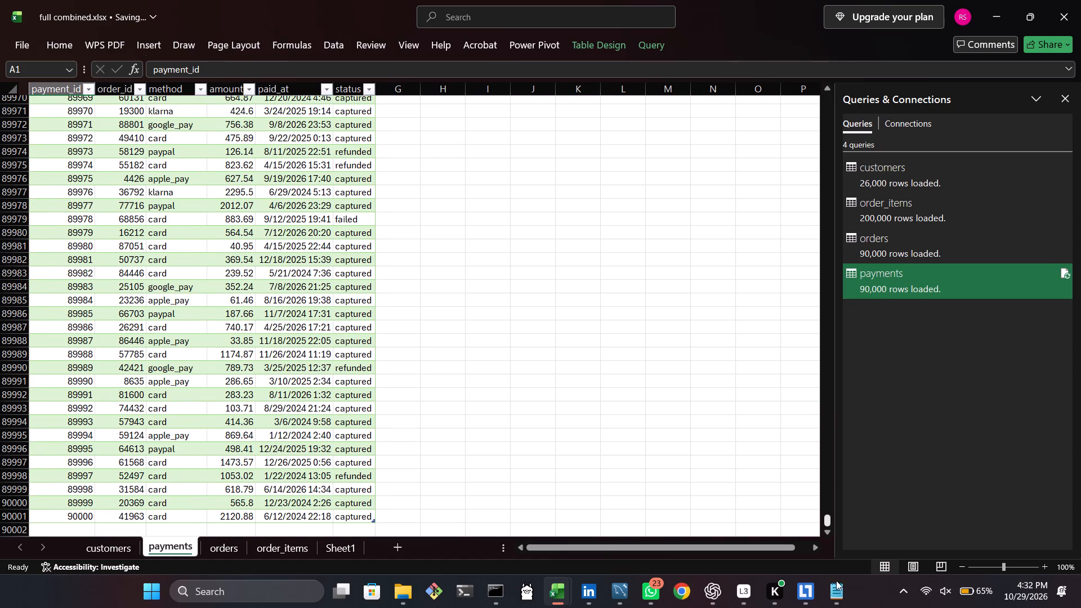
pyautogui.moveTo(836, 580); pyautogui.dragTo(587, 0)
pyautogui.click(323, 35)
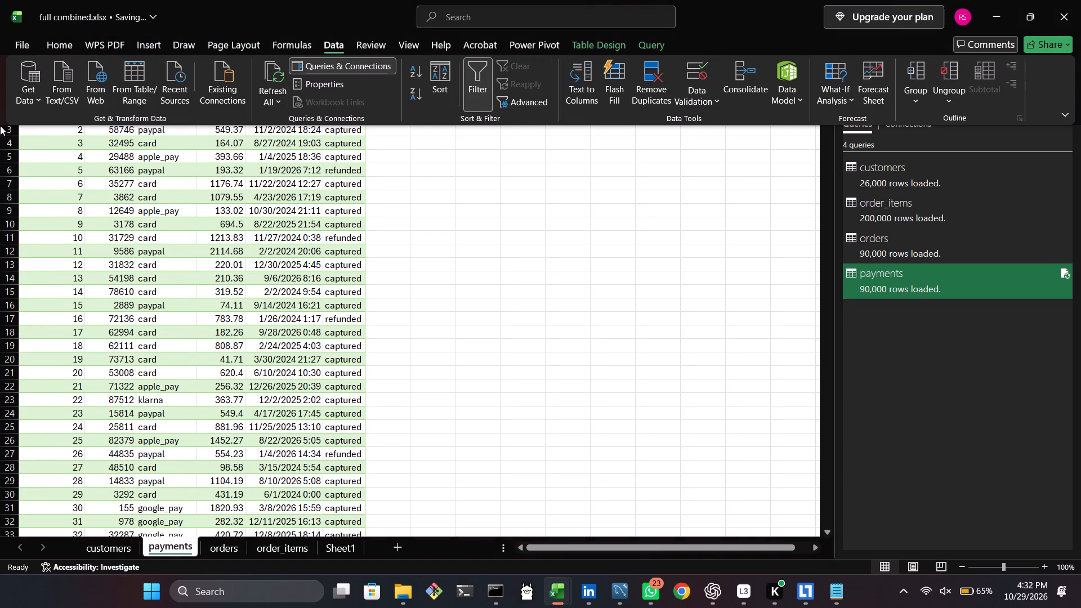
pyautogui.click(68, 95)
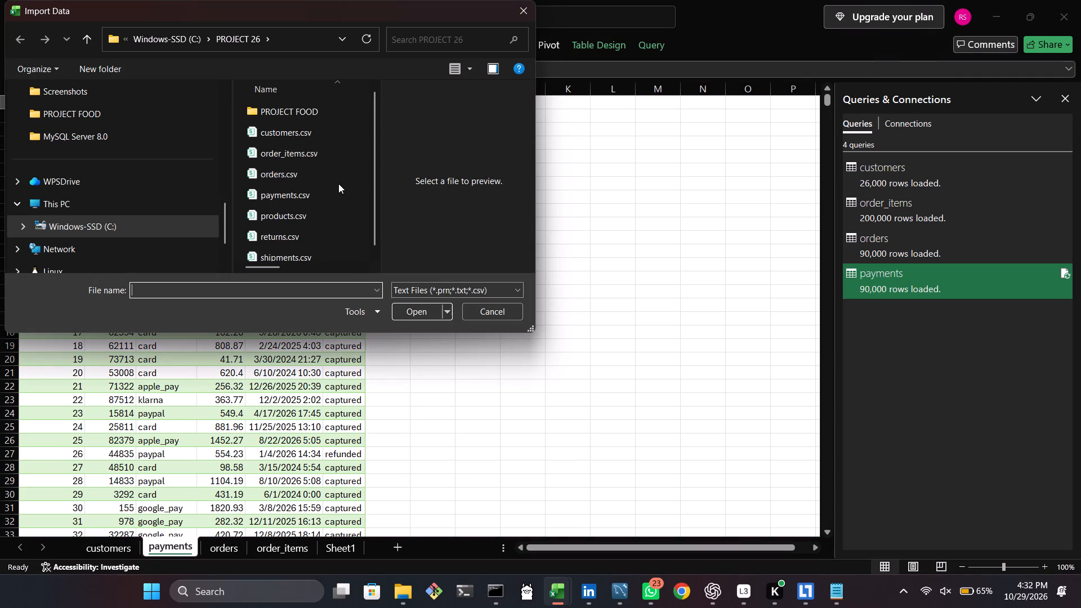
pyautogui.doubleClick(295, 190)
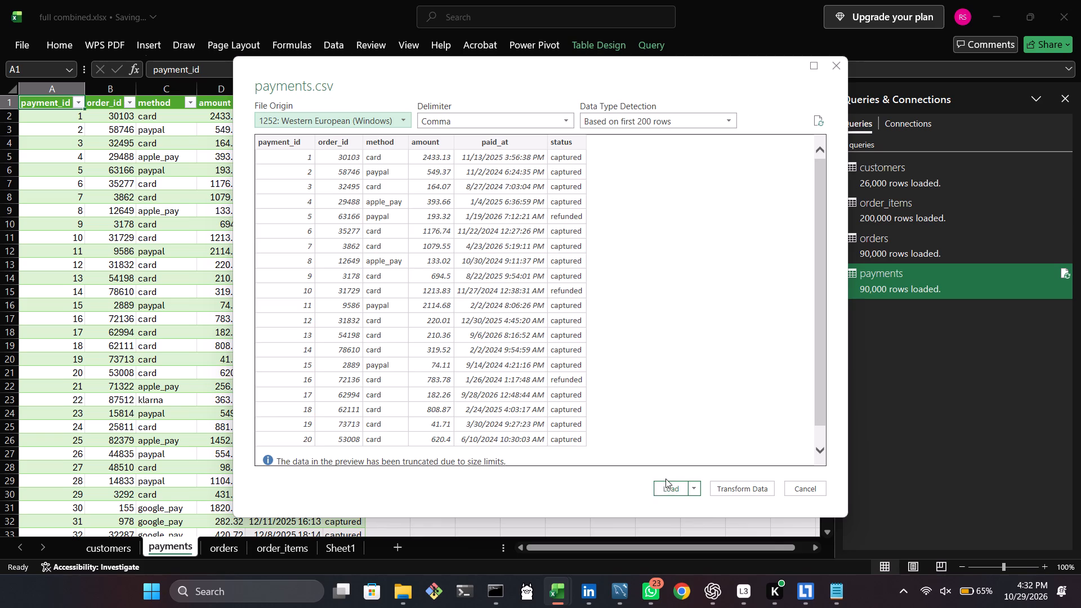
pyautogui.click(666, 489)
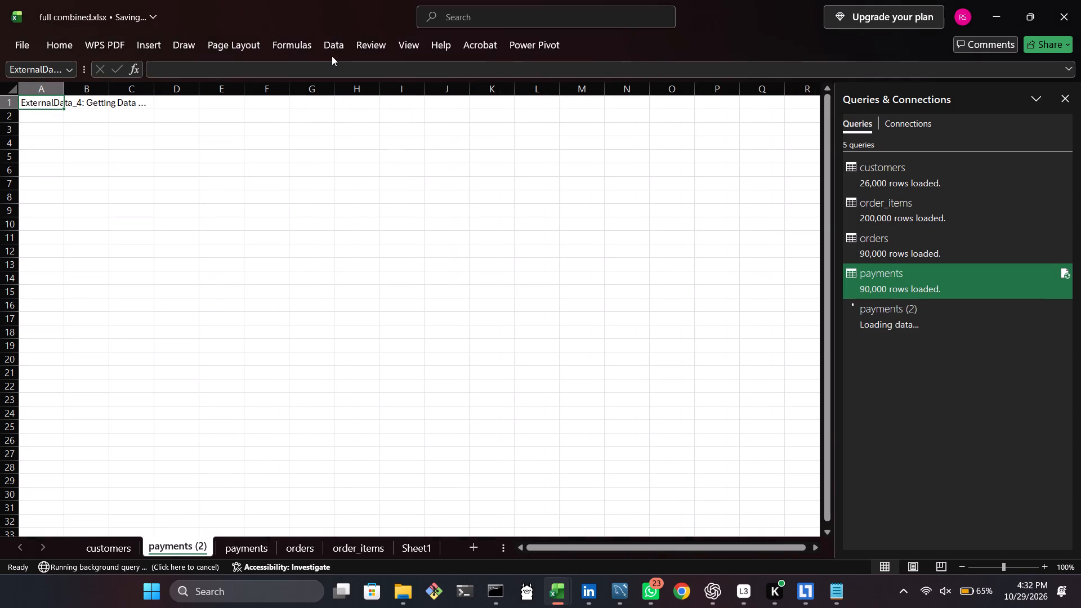
# Load products.csv from the PROJECT 26 folder into a new worksheet as Text/CSV data.
pyautogui.click(336, 51)
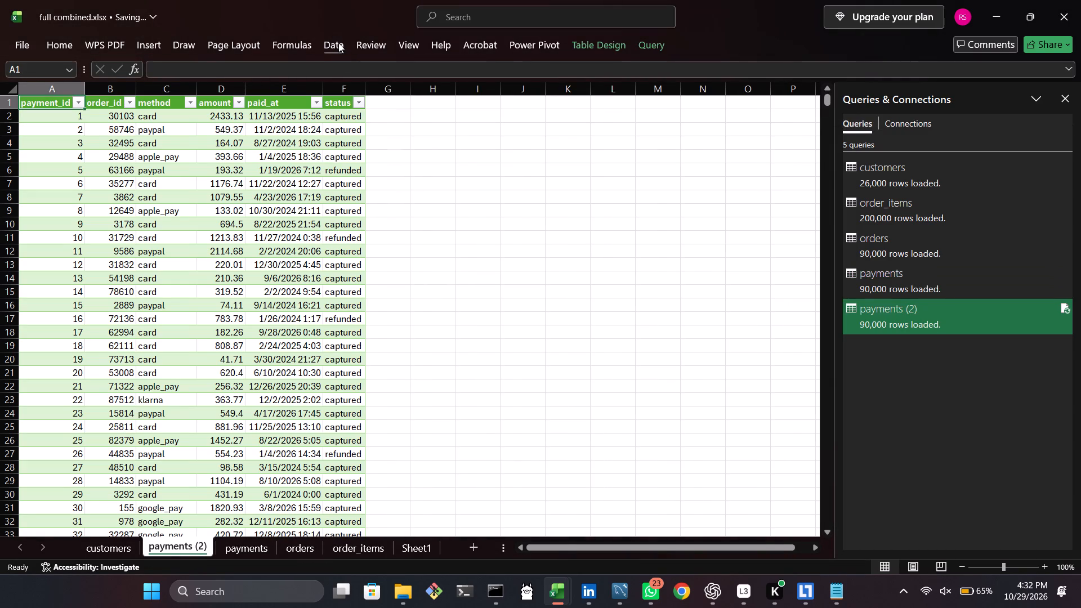
pyautogui.click(338, 43)
pyautogui.click(338, 43)
pyautogui.click(338, 43)
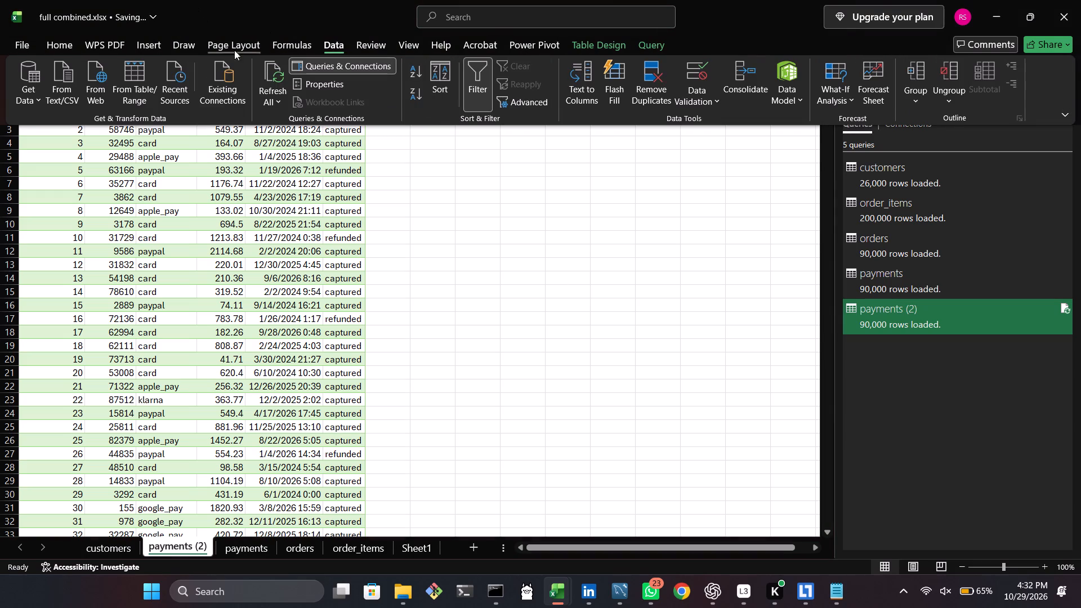
pyautogui.click(71, 74)
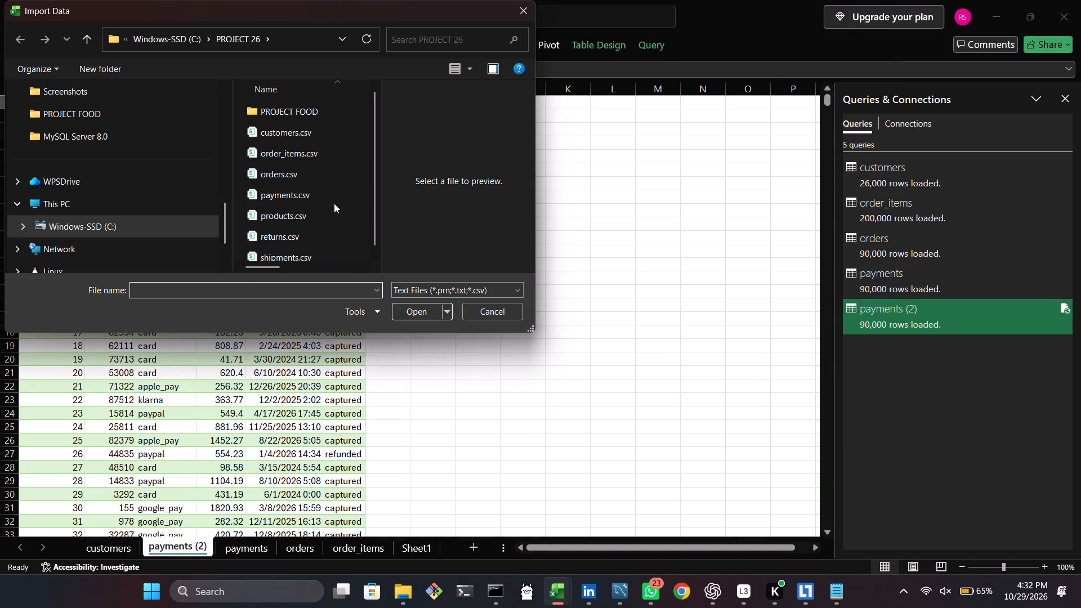
pyautogui.doubleClick(334, 209)
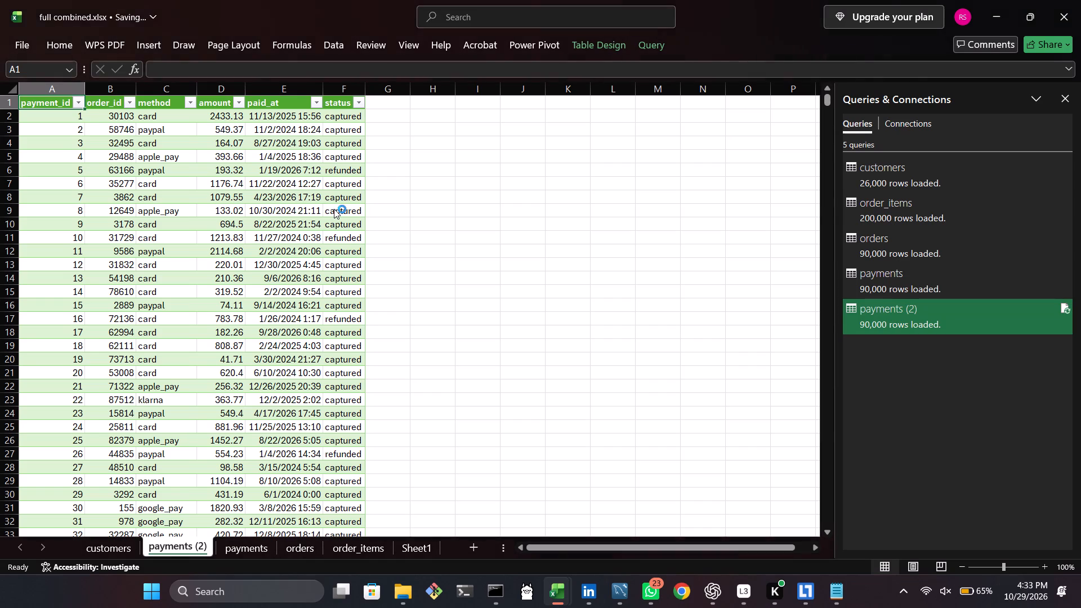
pyautogui.click(334, 209)
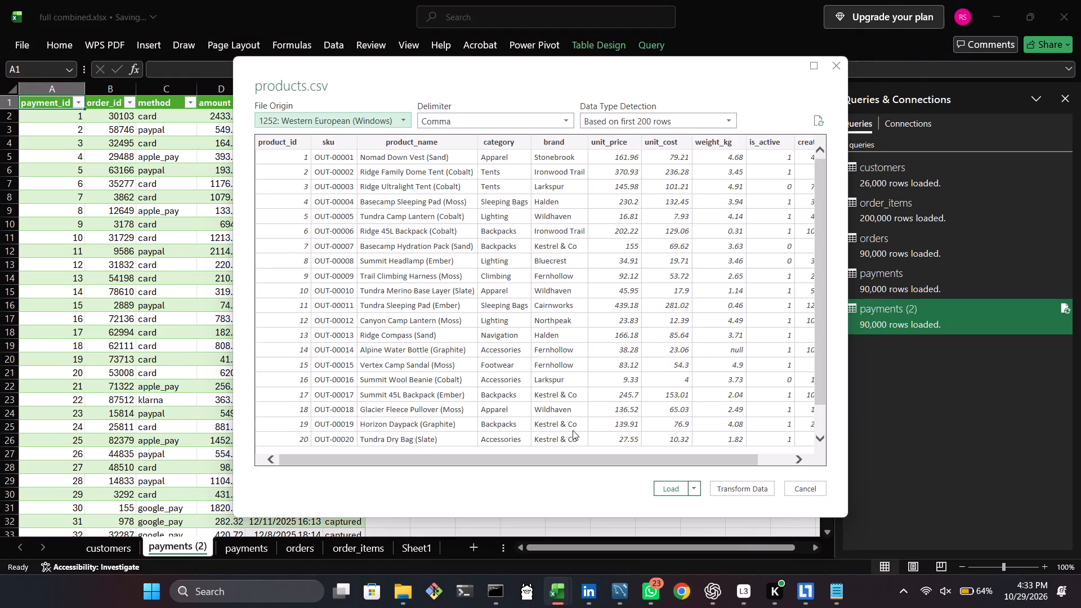
pyautogui.click(678, 494)
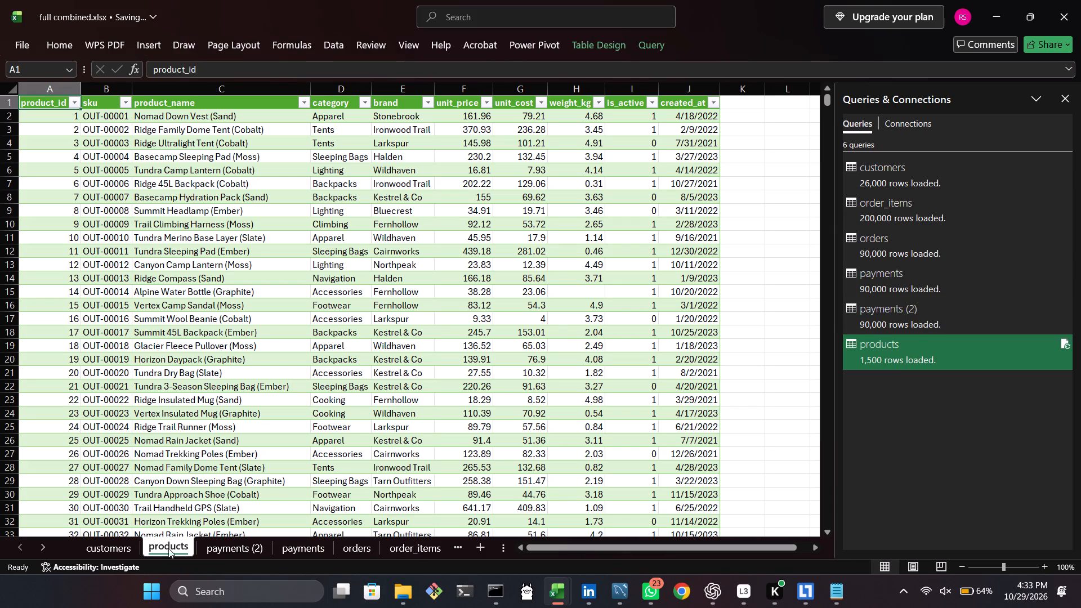
# Compare the two payments worksheets and permanently delete the duplicate sheet payments (2).
pyautogui.click(250, 552)
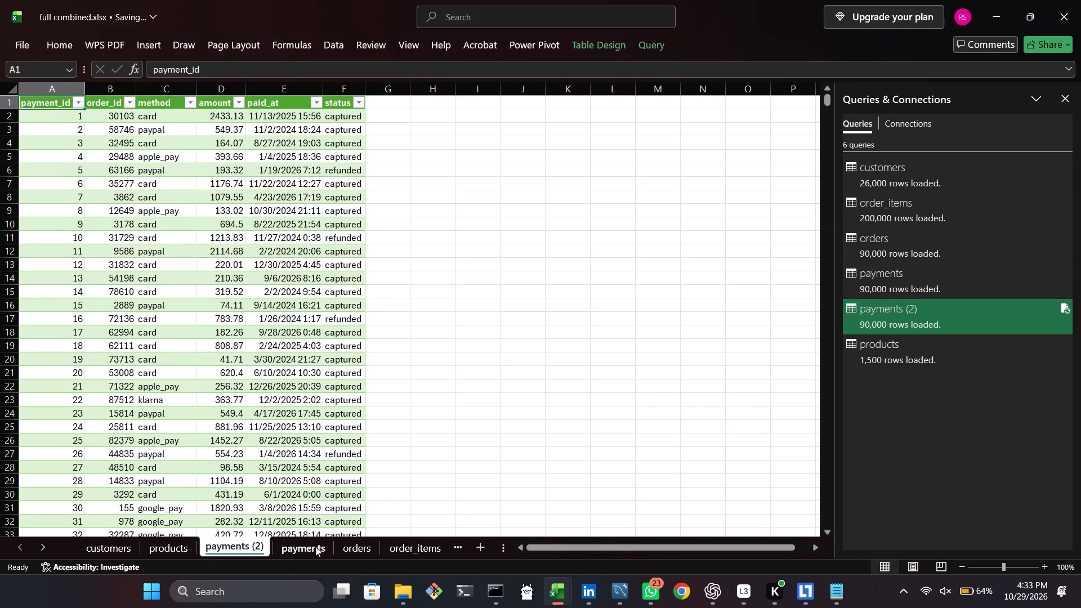
pyautogui.click(315, 547)
pyautogui.click(247, 547)
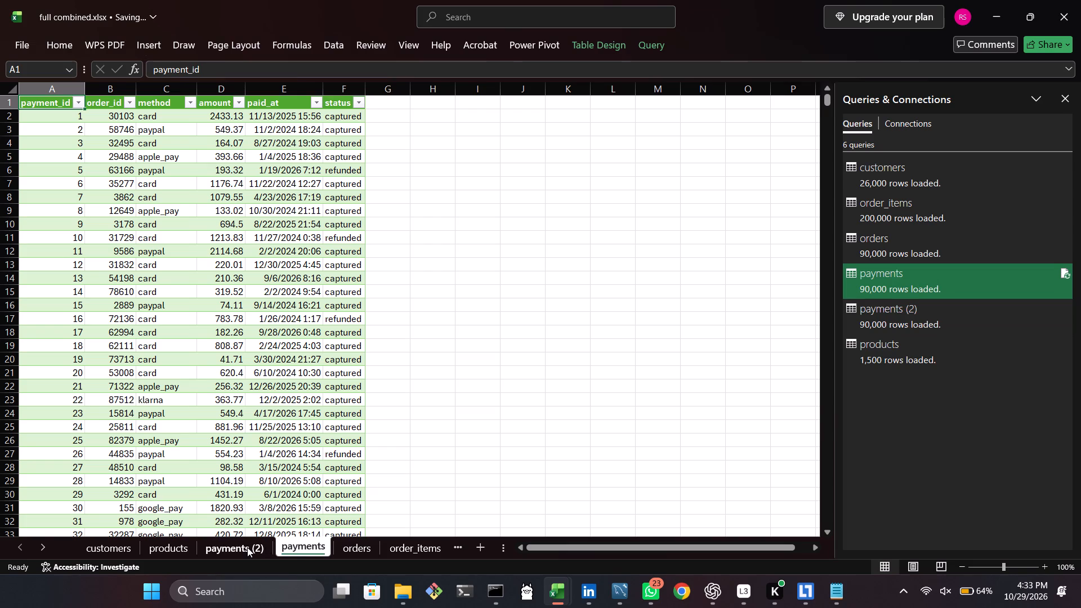
pyautogui.rightClick(247, 547)
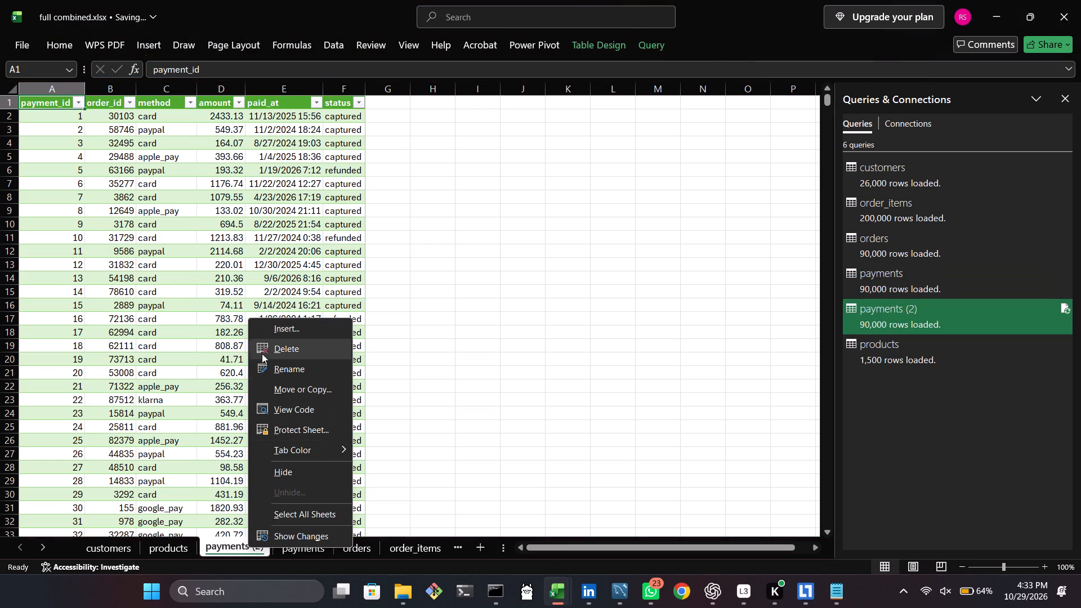
pyautogui.click(269, 355)
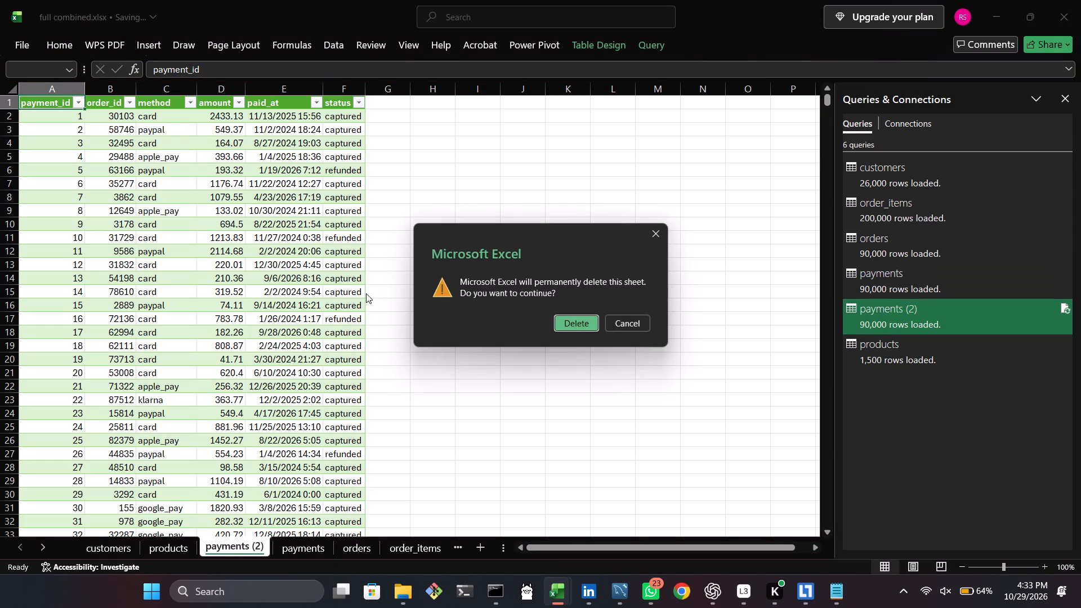
pyautogui.click(587, 319)
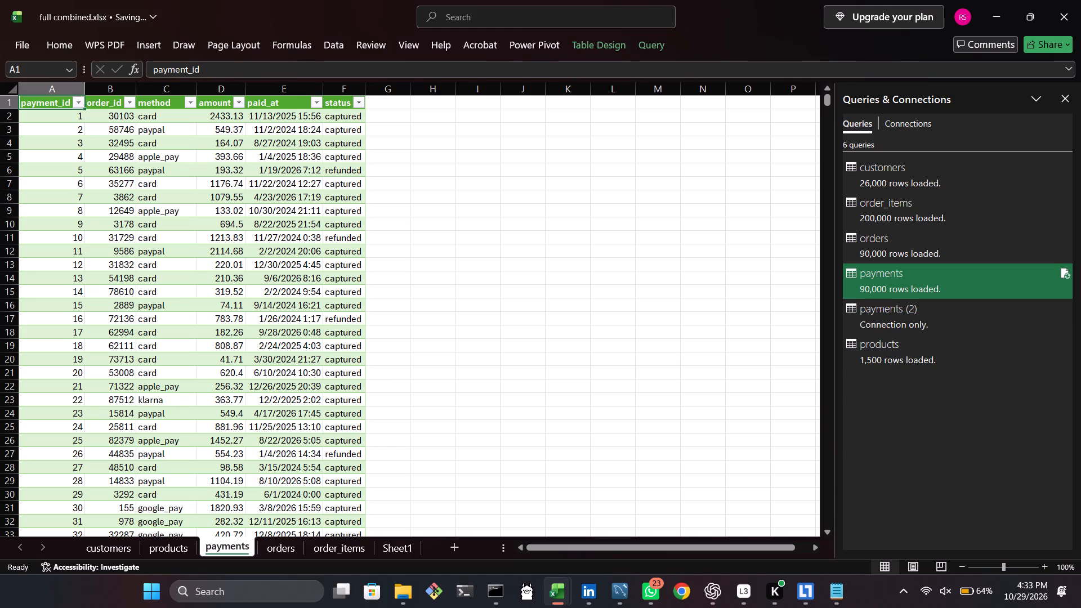
# Delete the leftover payments (2) query from the workbook's queries.
pyautogui.click(864, 324)
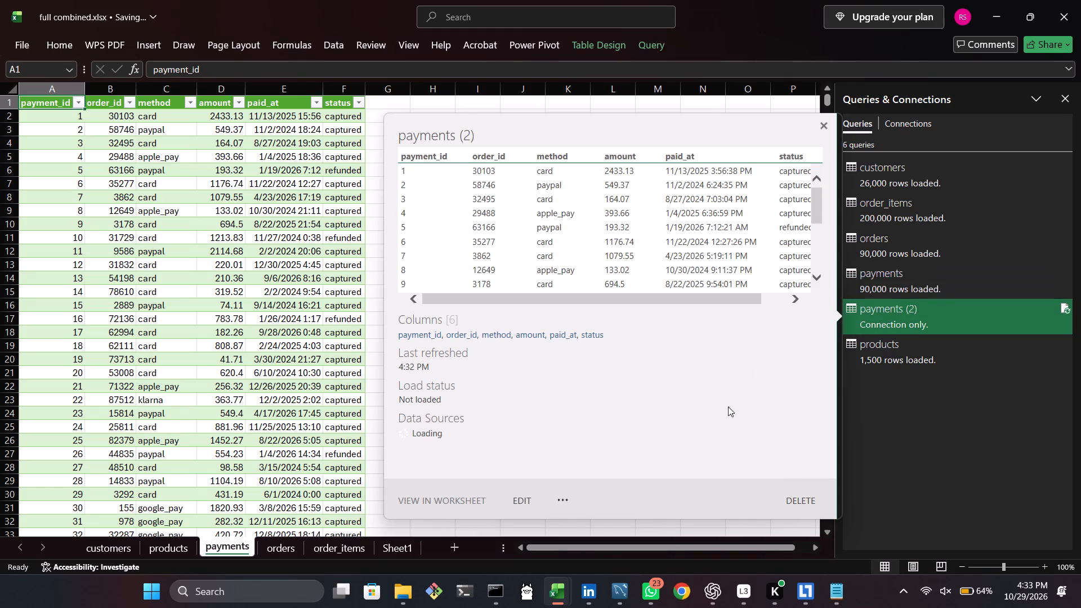
pyautogui.click(801, 498)
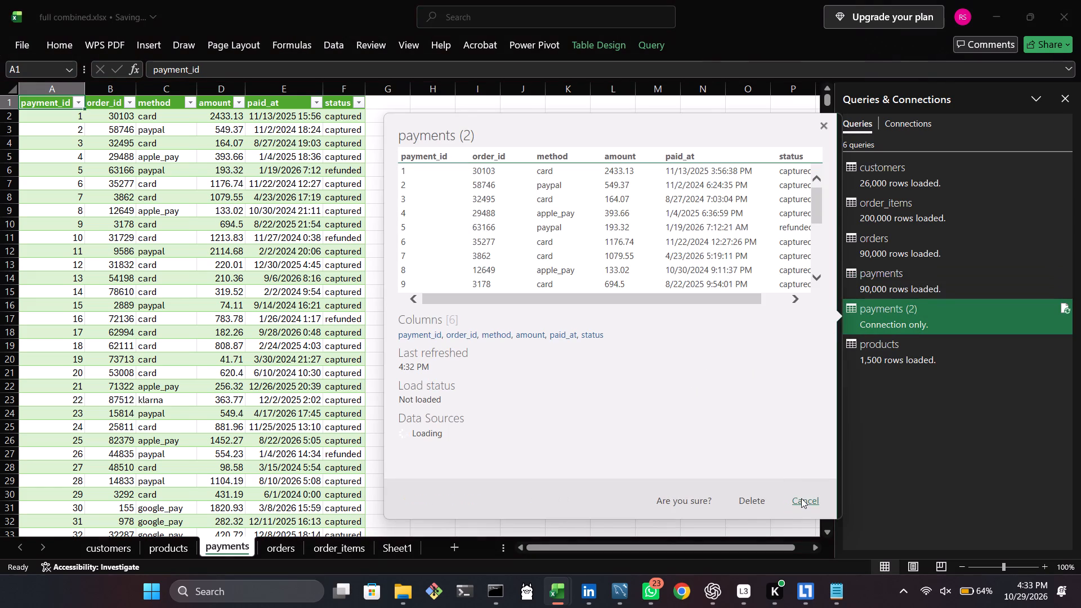
pyautogui.click(756, 502)
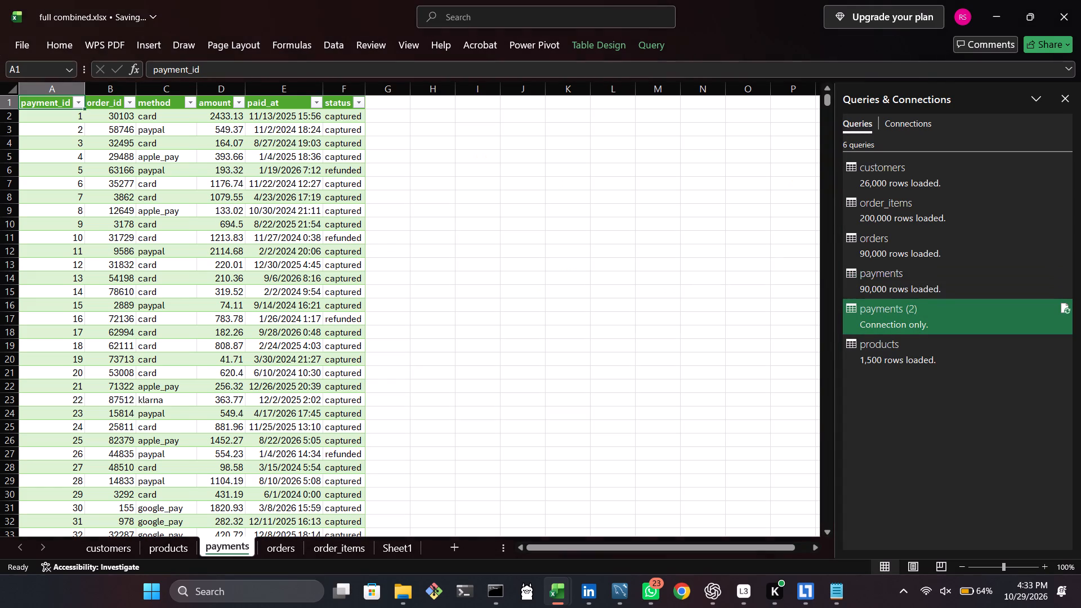
# Load returns.csv from the PROJECT 26 folder into a new worksheet as Text/CSV data.
pyautogui.click(321, 46)
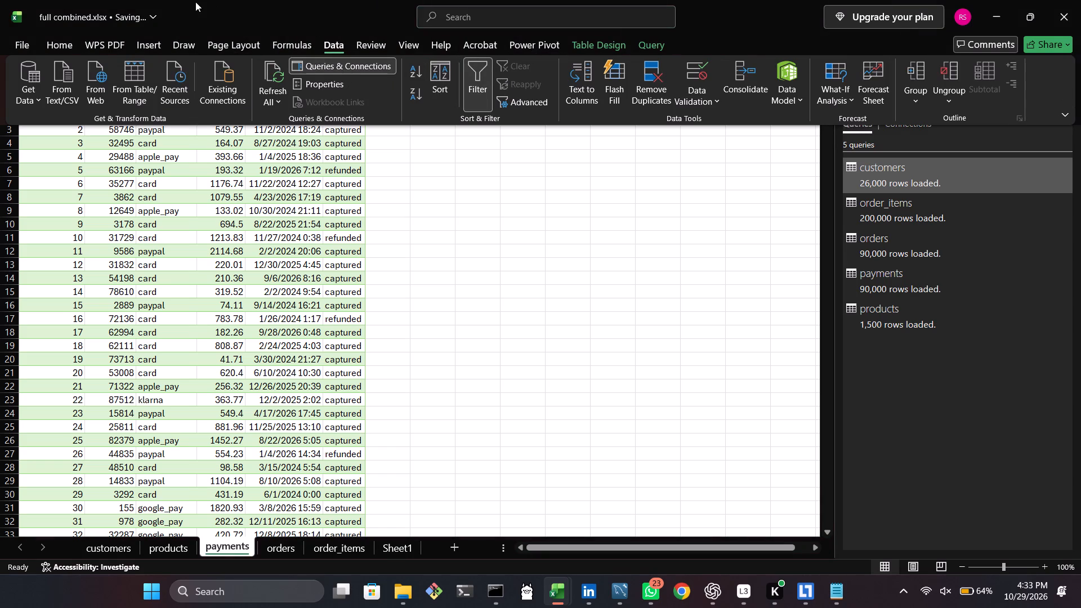
pyautogui.click(57, 83)
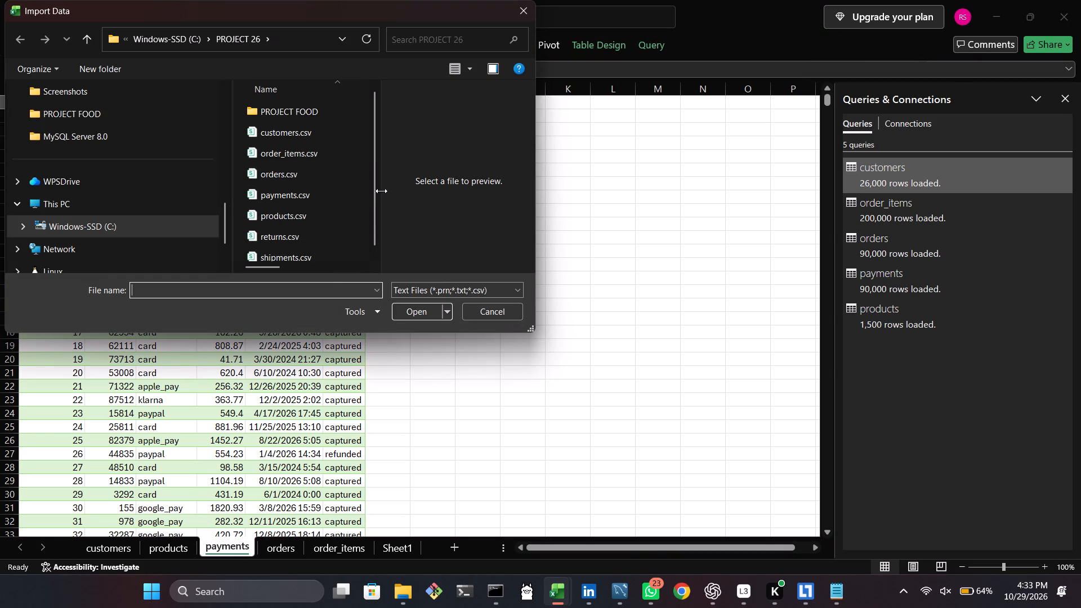
pyautogui.moveTo(377, 169); pyautogui.dragTo(307, 228)
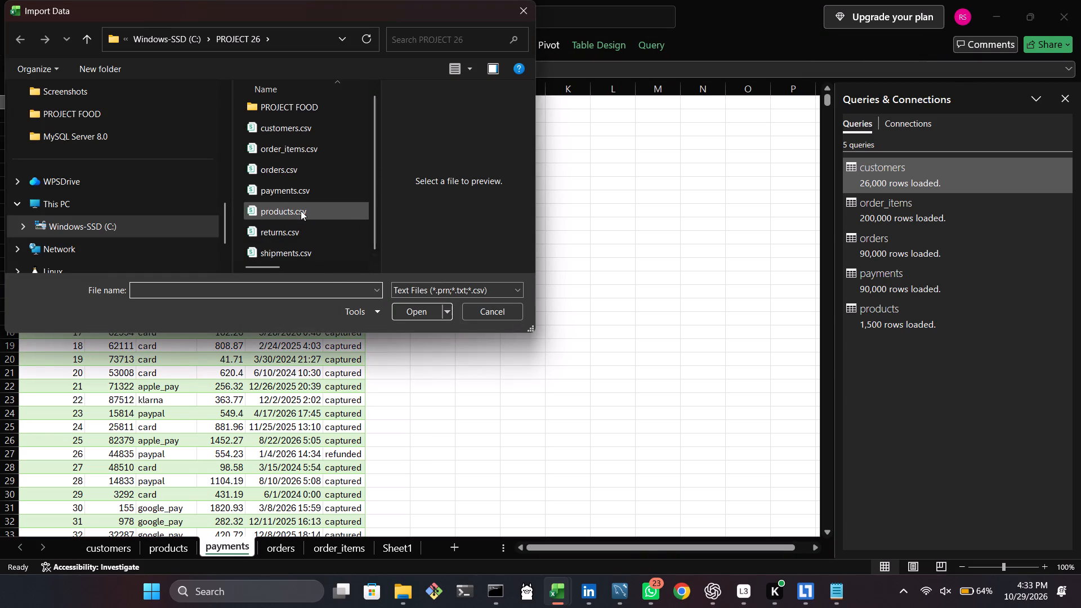
pyautogui.click(301, 211)
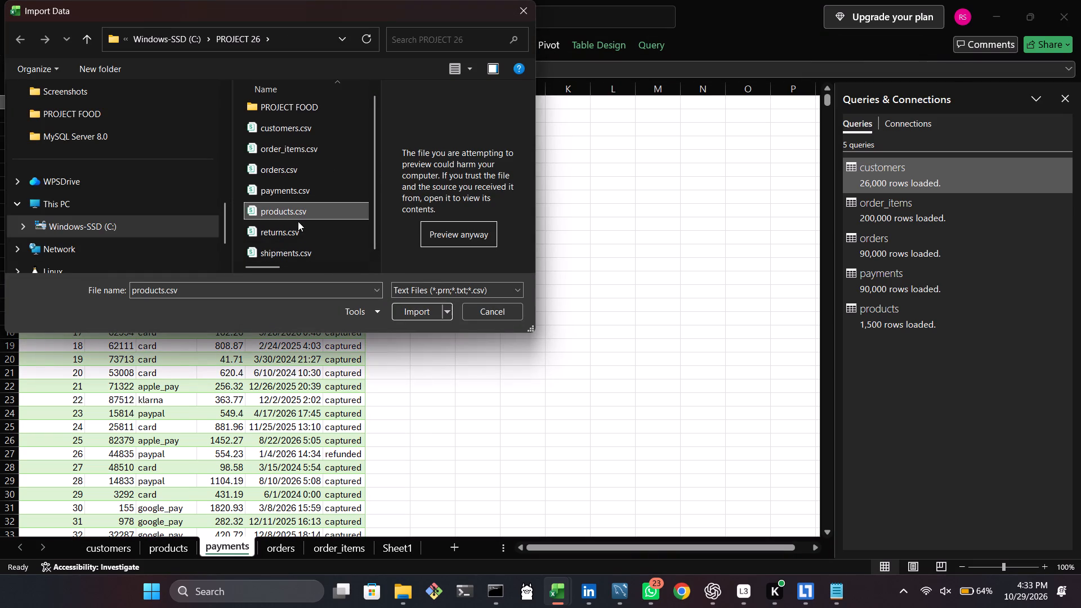
pyautogui.click(294, 230)
pyautogui.doubleClick(294, 230)
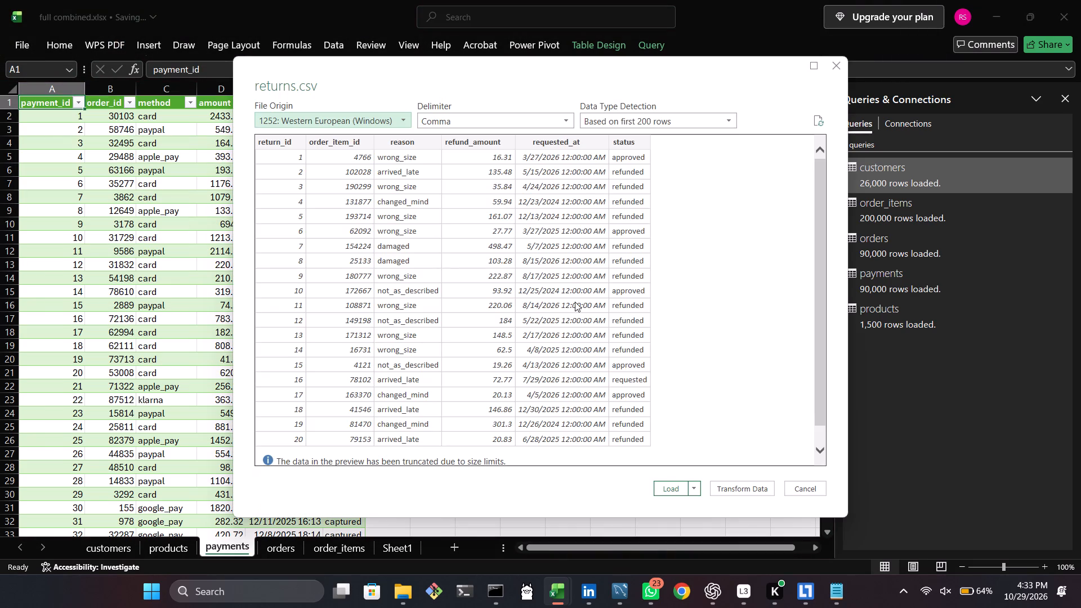
pyautogui.doubleClick(673, 493)
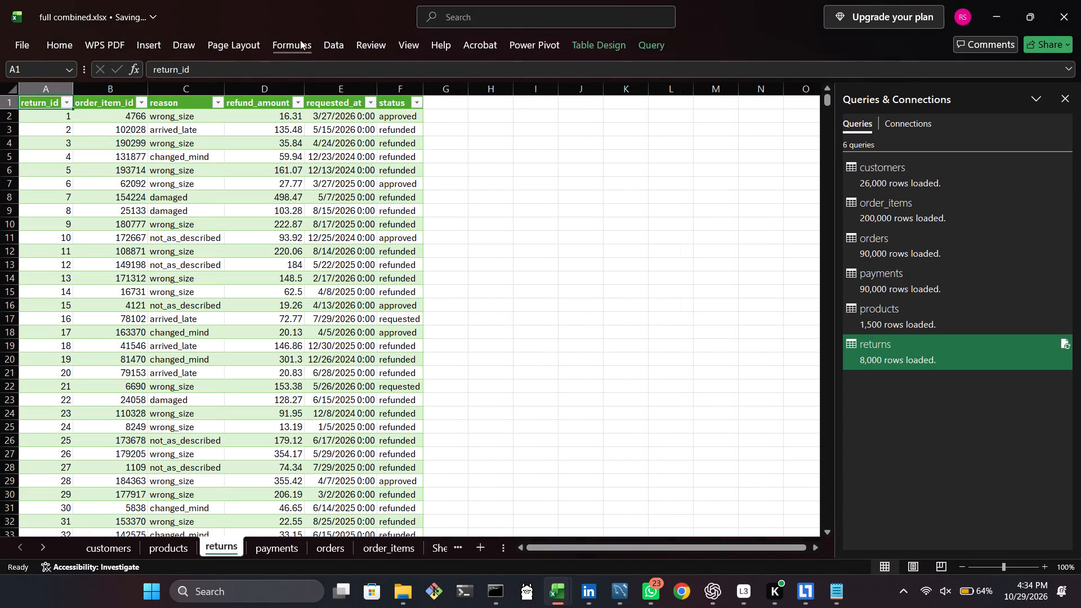
# Load shipments.csv from the PROJECT 26 folder into a new worksheet as Text/CSV data.
pyautogui.click(318, 42)
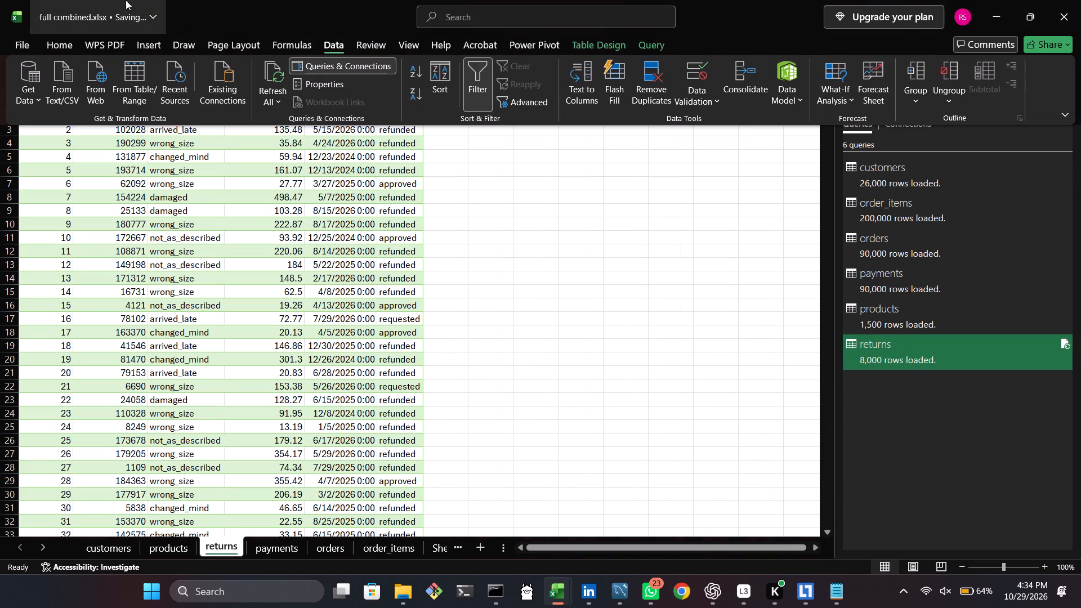
pyautogui.click(61, 95)
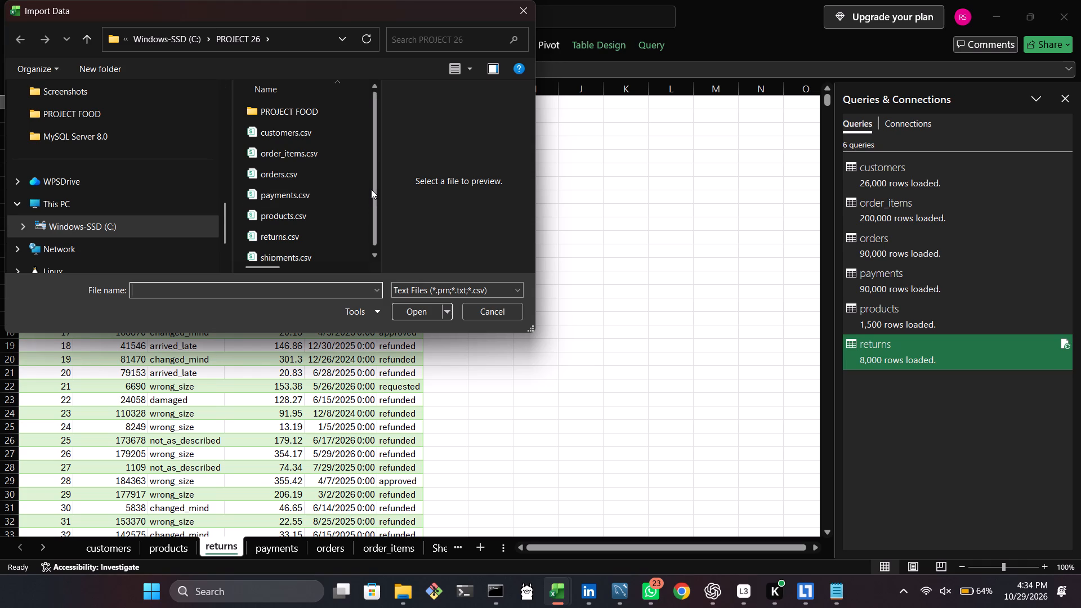
pyautogui.moveTo(371, 189); pyautogui.dragTo(372, 218)
pyautogui.doubleClick(331, 255)
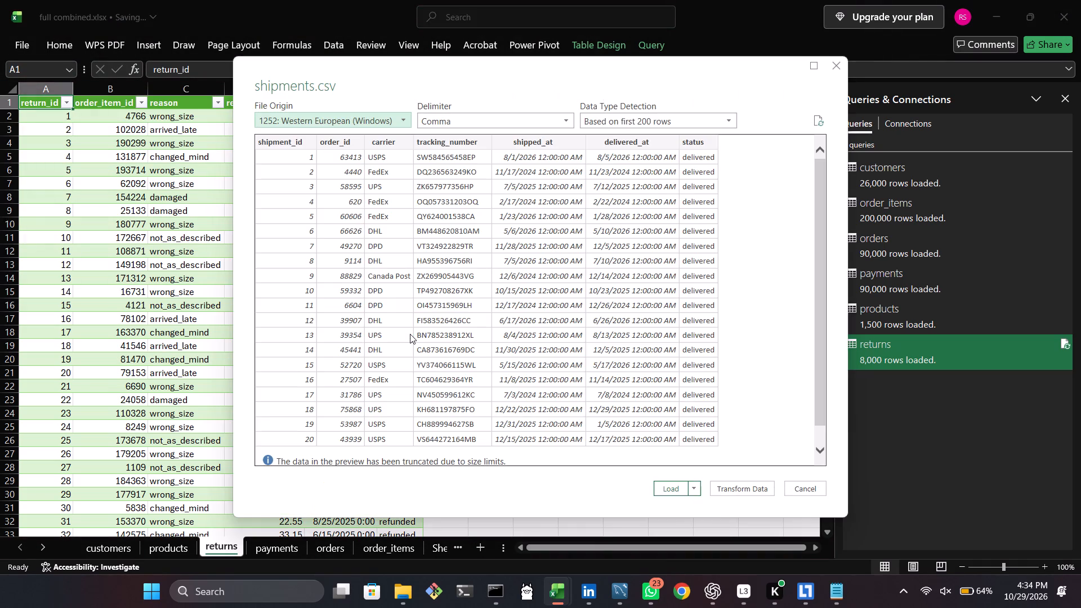
pyautogui.click(677, 493)
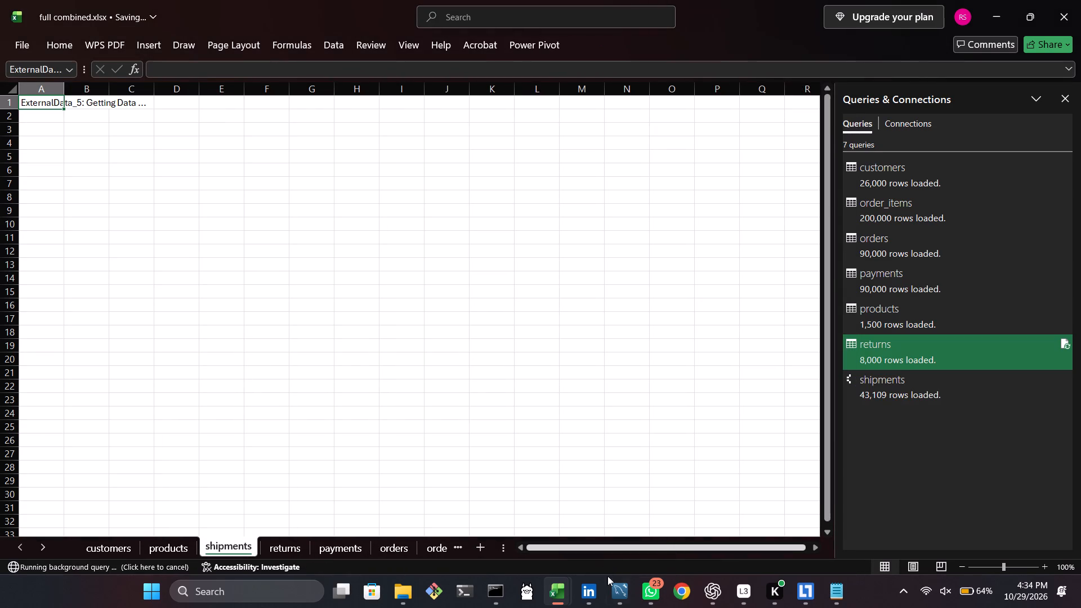
# Switch to MySQL Workbench and open the ecom schema's object tree in the music sales connection.
pyautogui.click(619, 594)
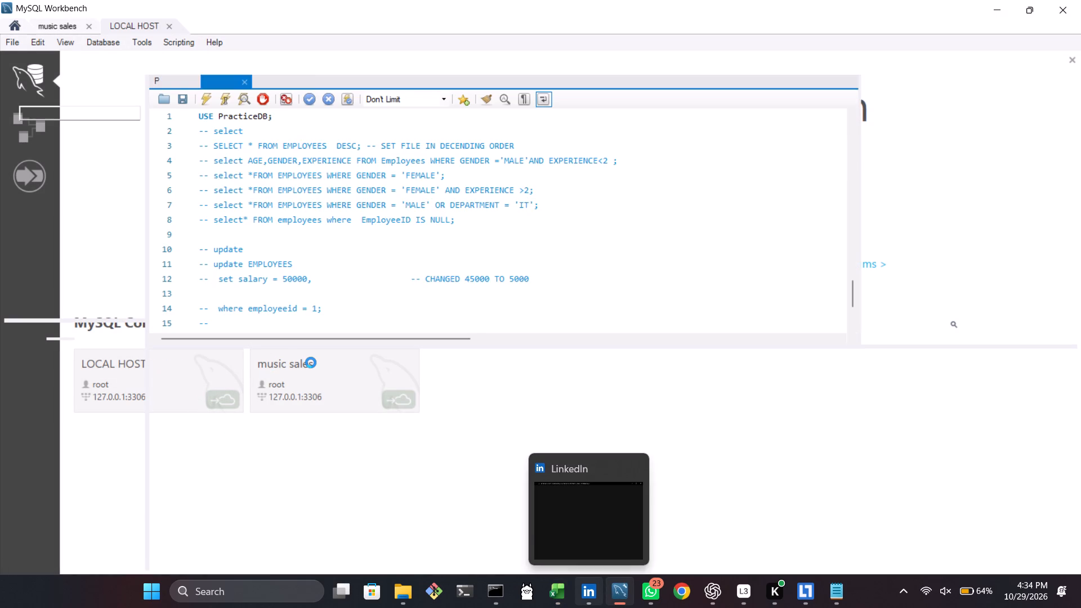
pyautogui.click(311, 363)
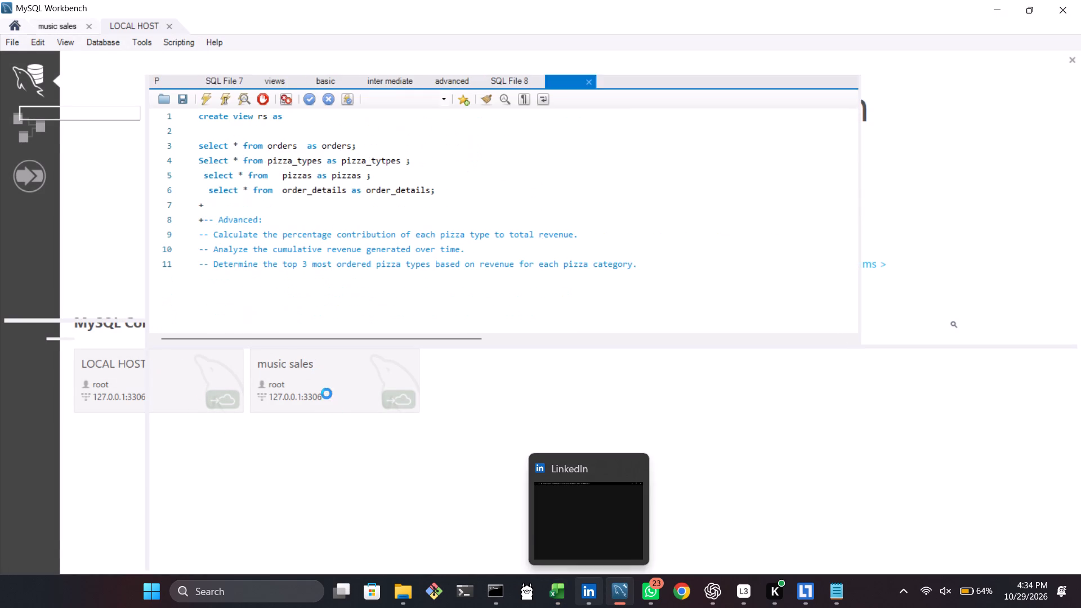
pyautogui.click(322, 374)
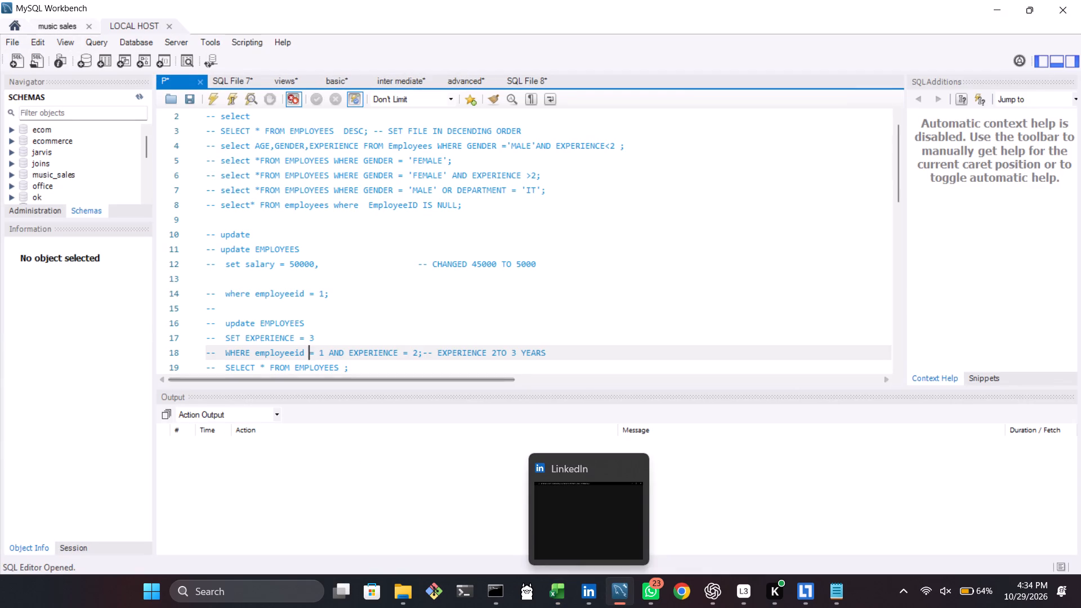
pyautogui.click(43, 26)
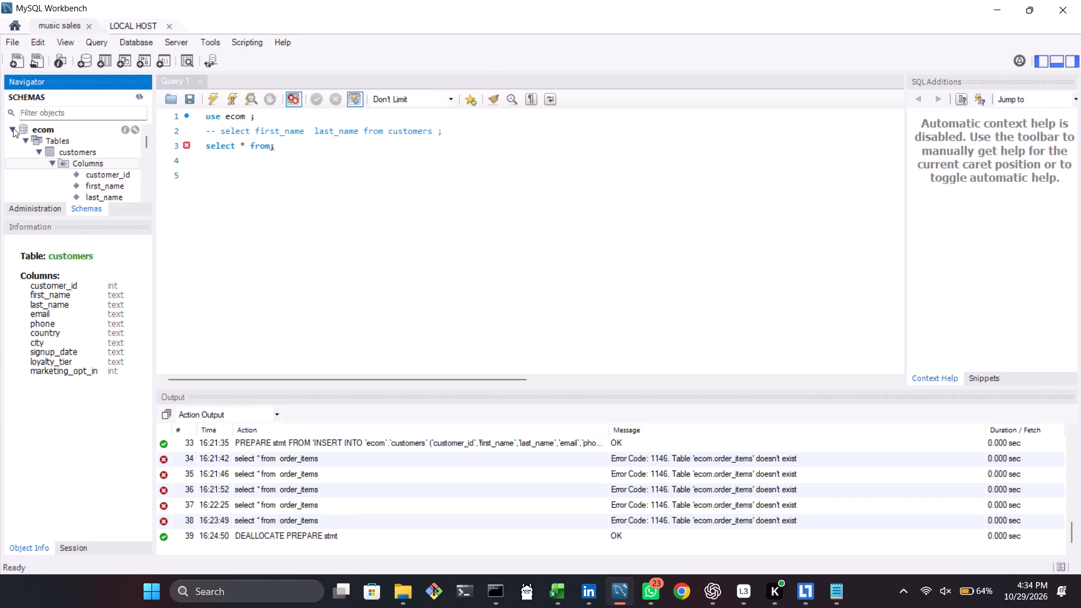
pyautogui.click(13, 128)
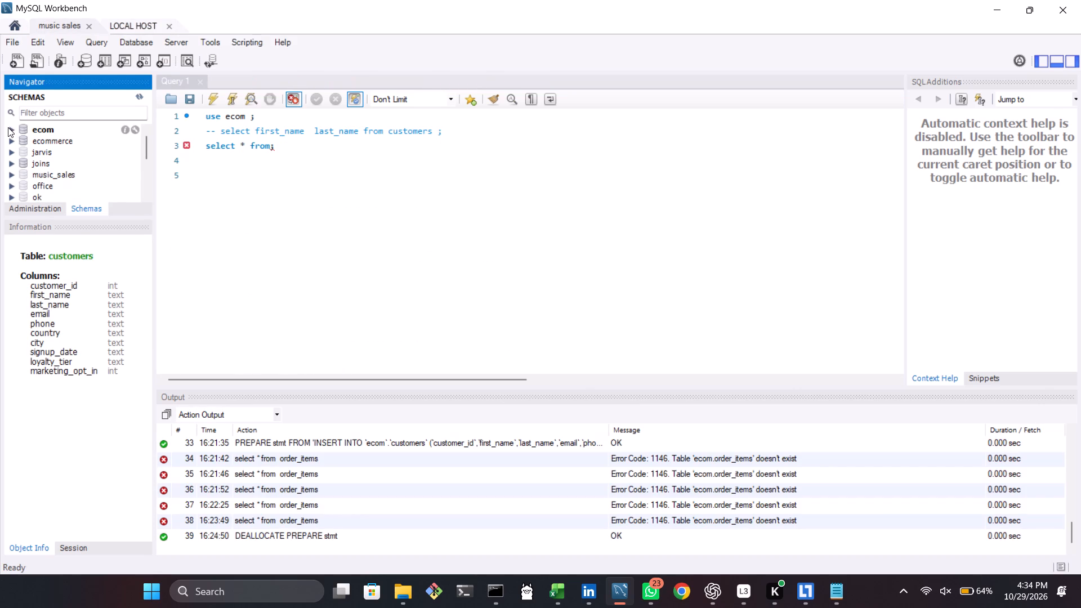
pyautogui.click(8, 127)
pyautogui.click(8, 128)
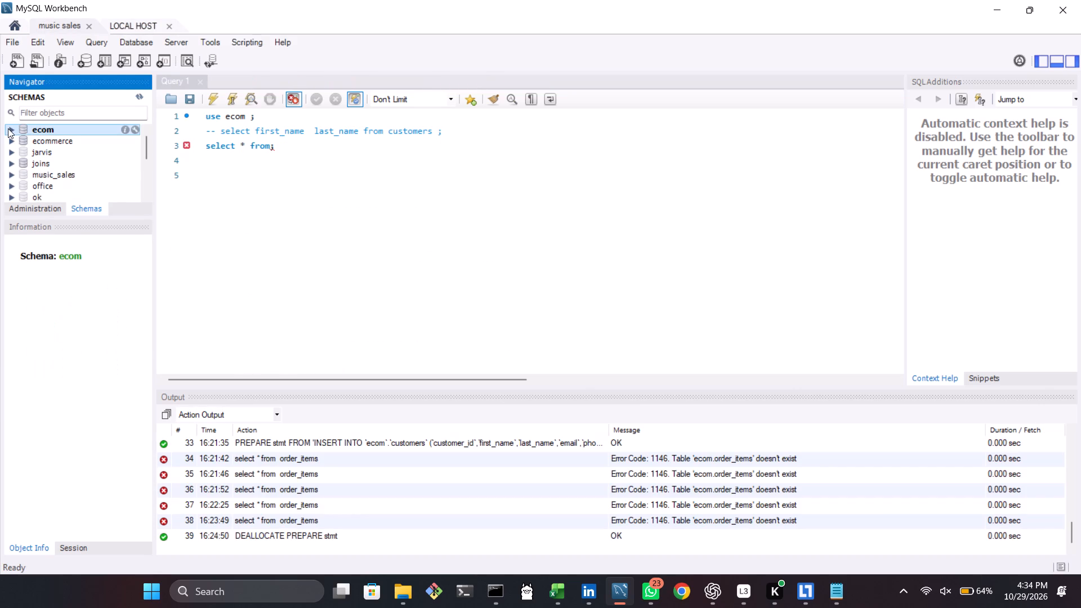
pyautogui.click(8, 128)
pyautogui.doubleClick(8, 128)
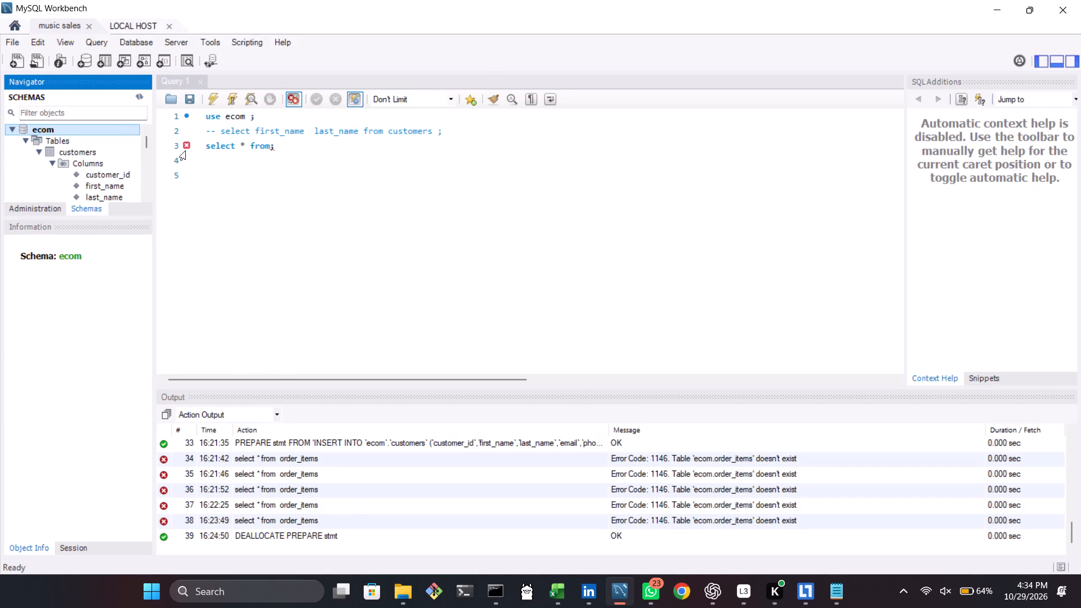
pyautogui.click(28, 142)
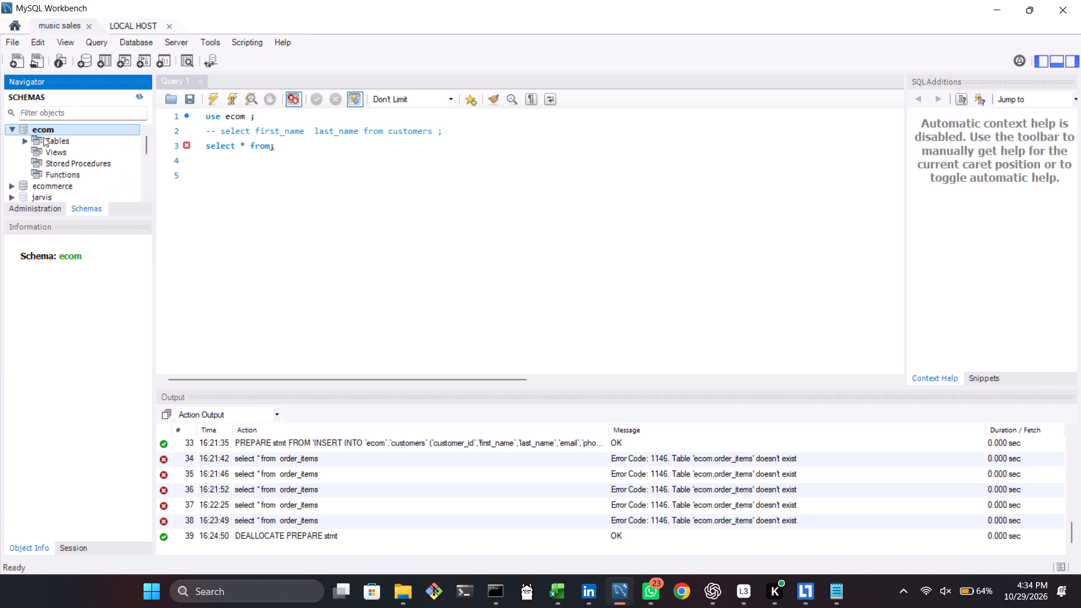
# Run the Table Data Import of PROJECT 26's order_items.csv into the existing table ecom.customers, keeping utf-8 encoding and the proposed column mapping.
pyautogui.rightClick(43, 137)
pyautogui.click(124, 188)
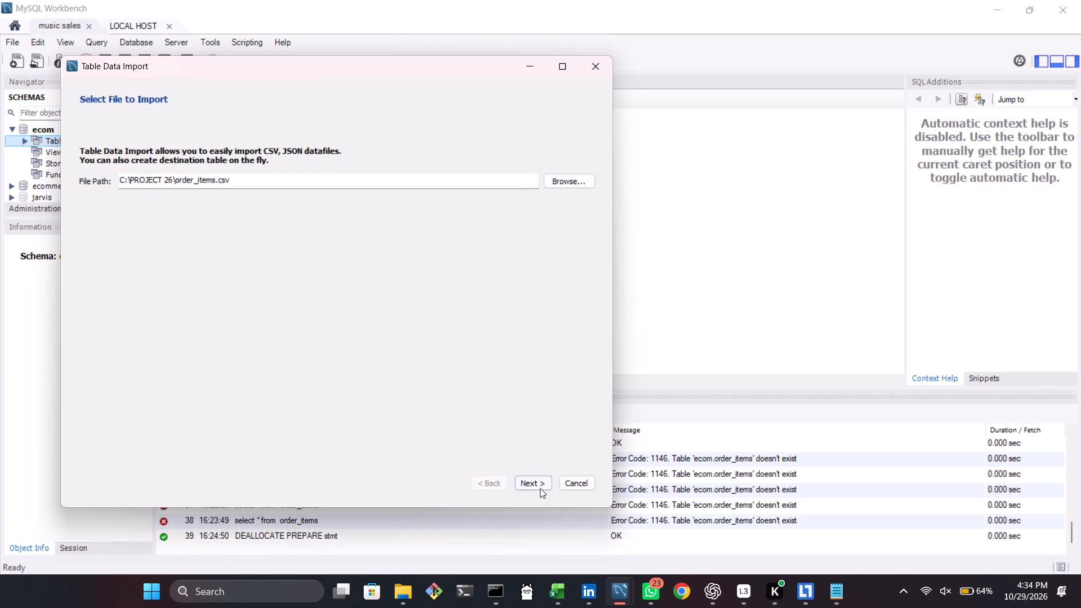
pyautogui.click(538, 489)
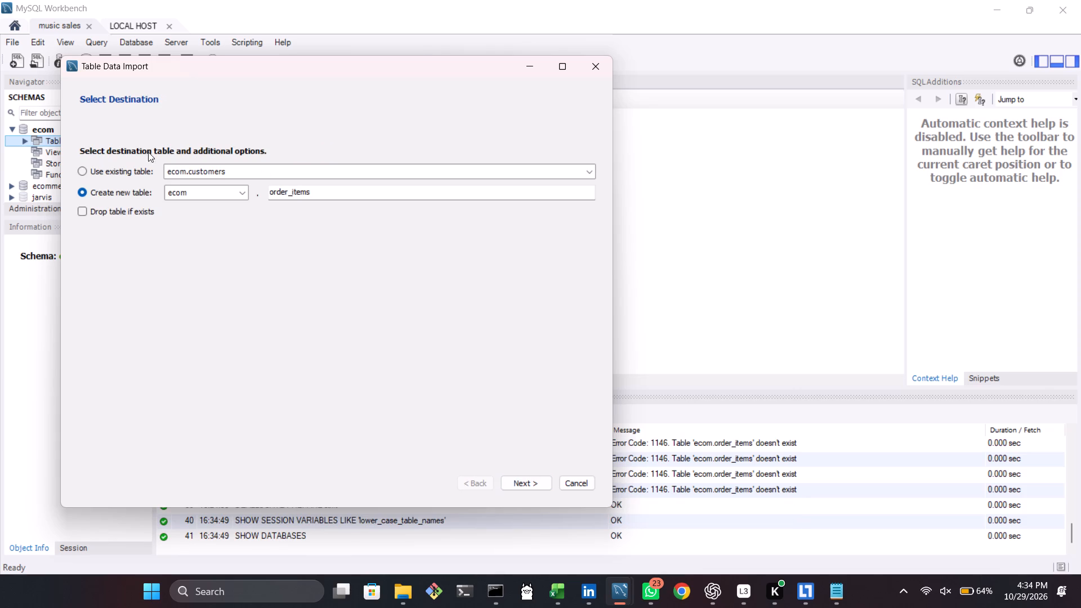
pyautogui.click(108, 162)
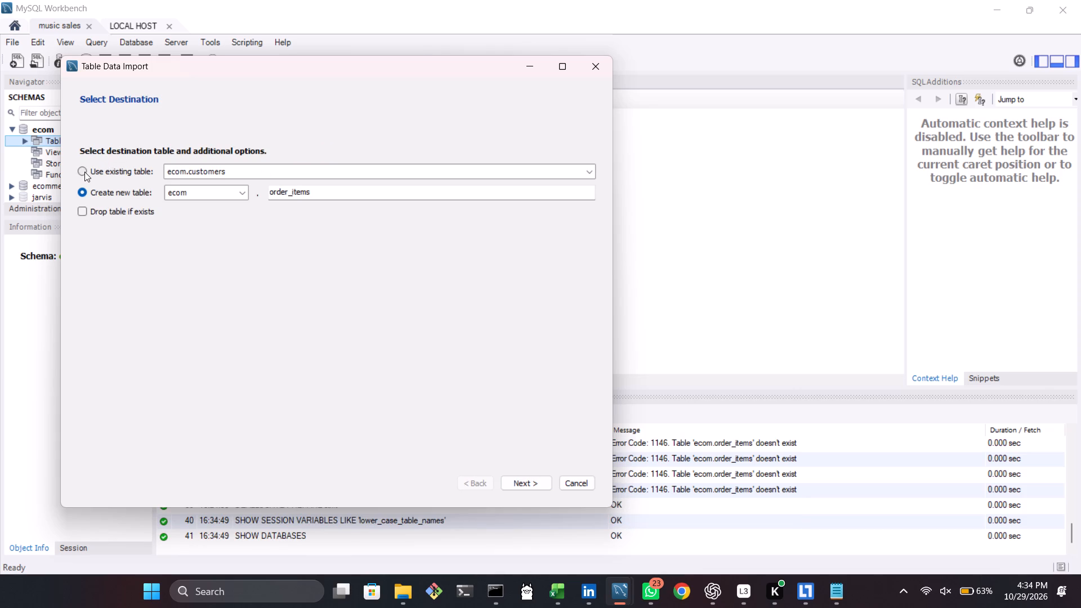
pyautogui.click(84, 173)
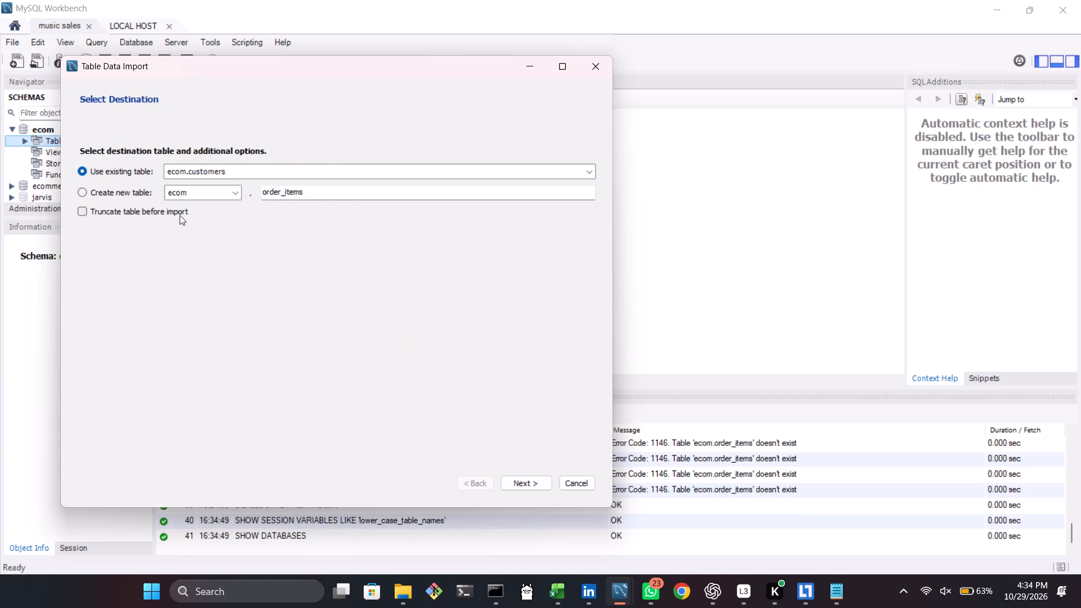
pyautogui.click(519, 480)
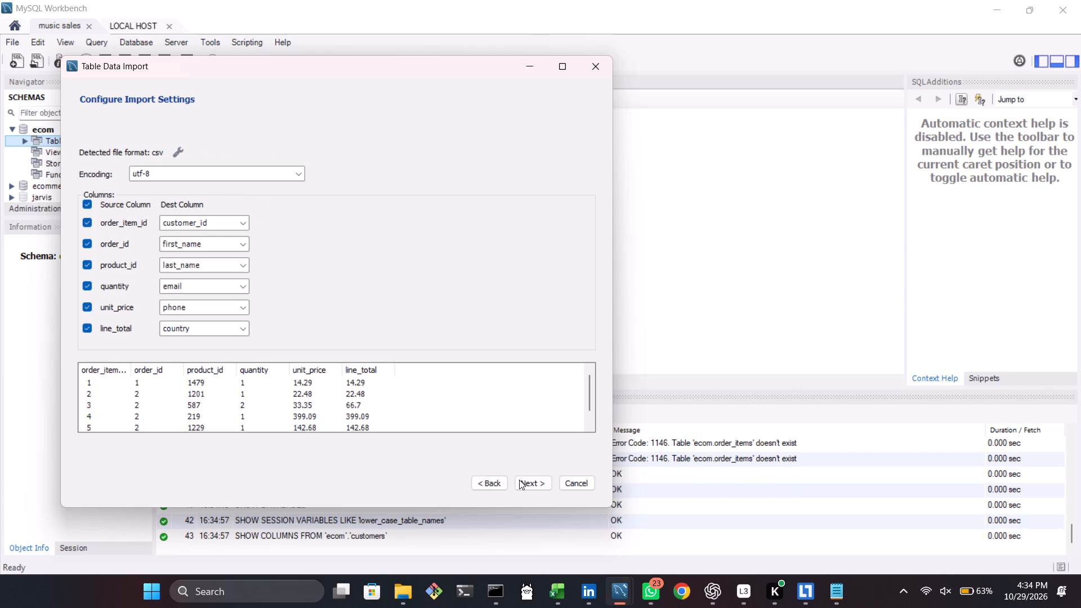
pyautogui.moveTo(592, 378); pyautogui.dragTo(589, 395)
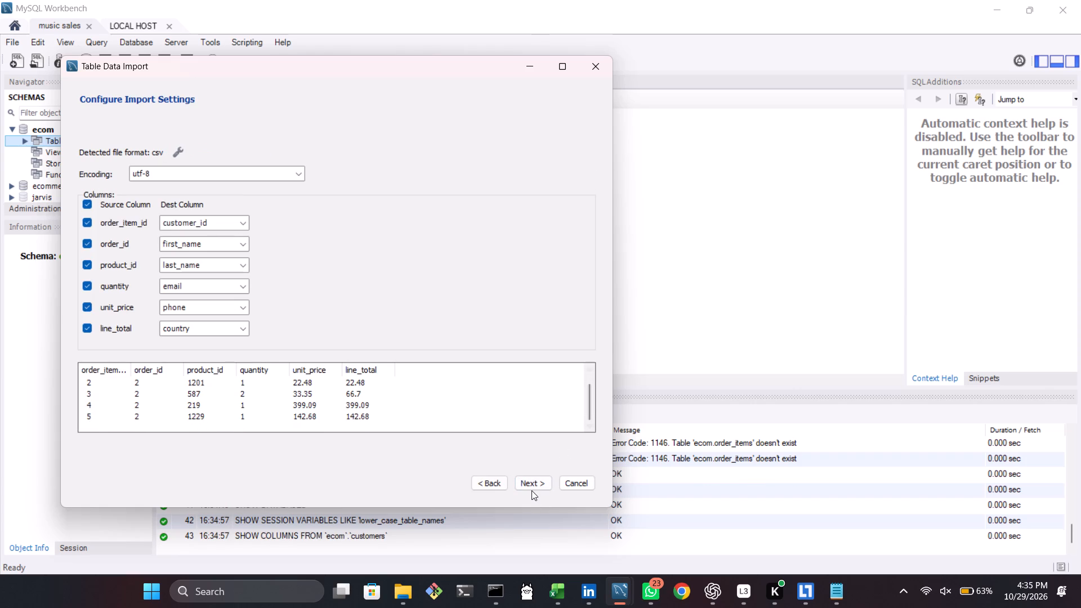
pyautogui.click(531, 485)
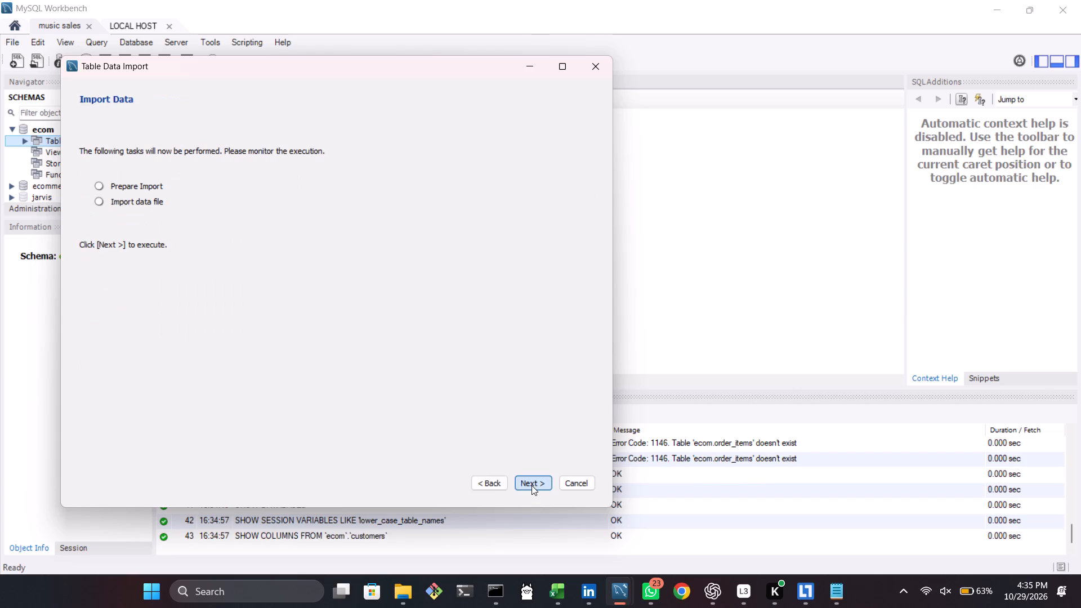
pyautogui.click(531, 485)
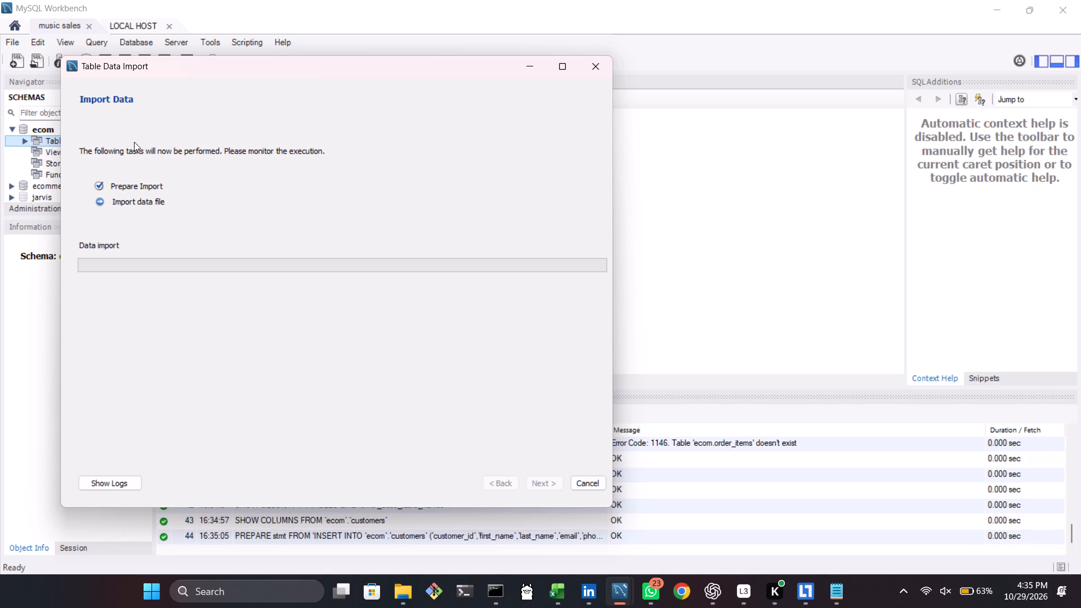
# Move the import window out of the way, refresh the schema list and check the tables under ecom.
pyautogui.moveTo(227, 64); pyautogui.dragTo(212, 298)
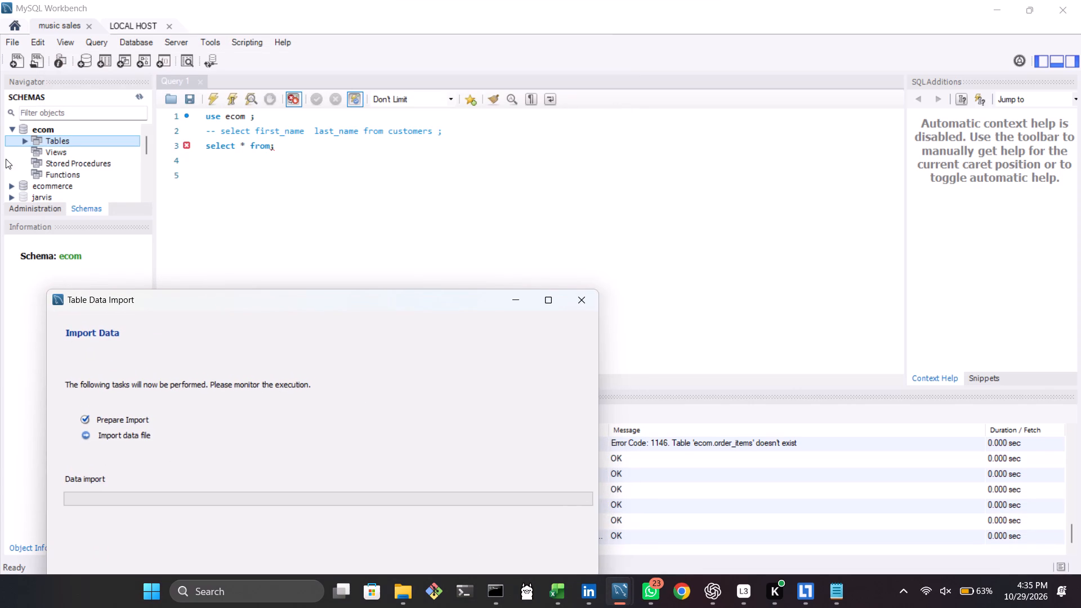
pyautogui.click(24, 136)
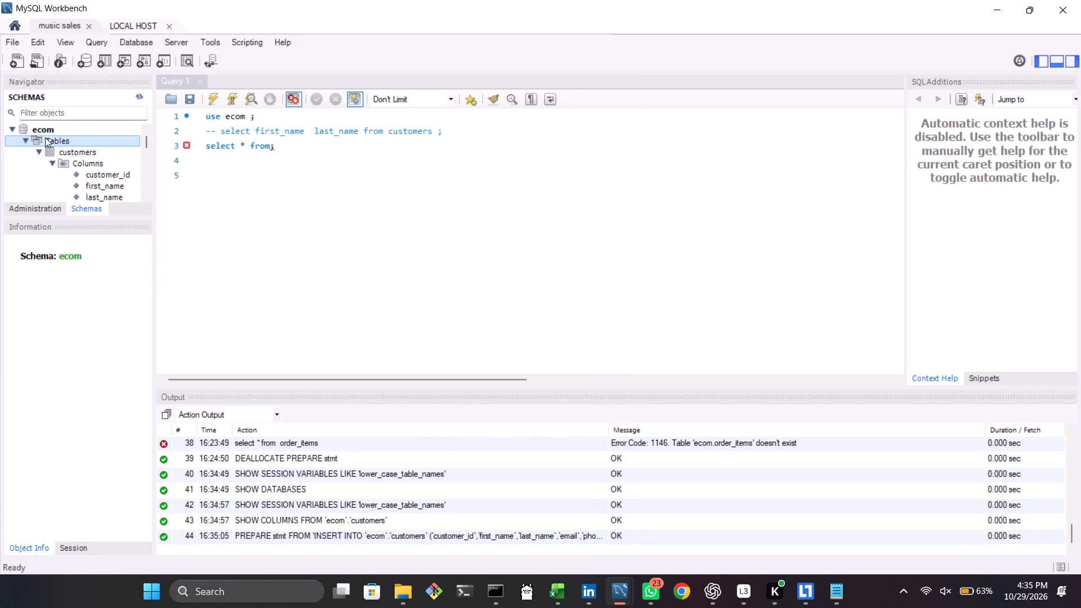
pyautogui.click(41, 152)
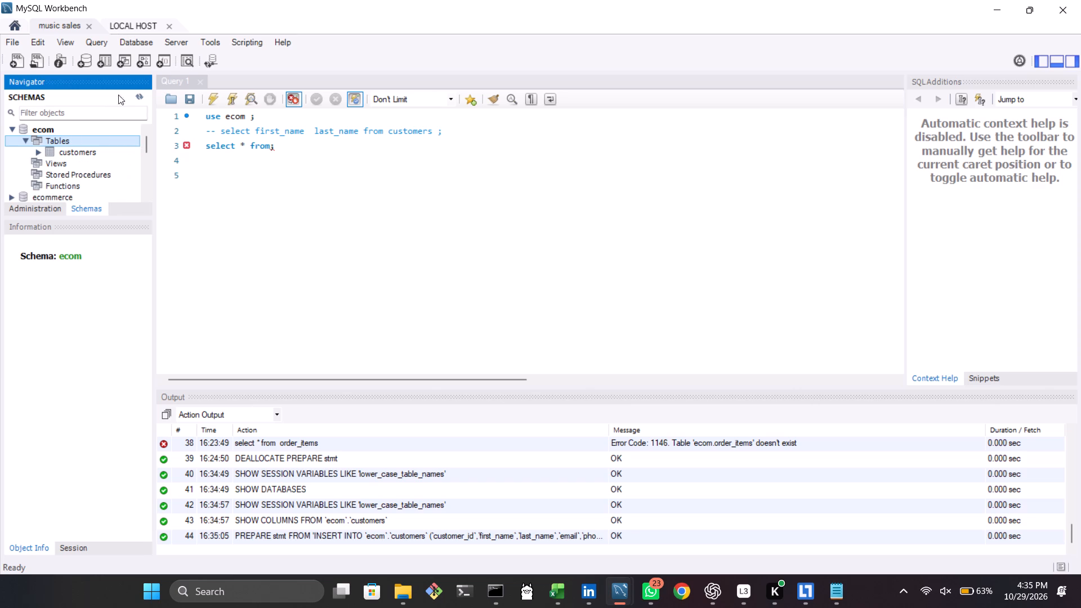
pyautogui.click(139, 93)
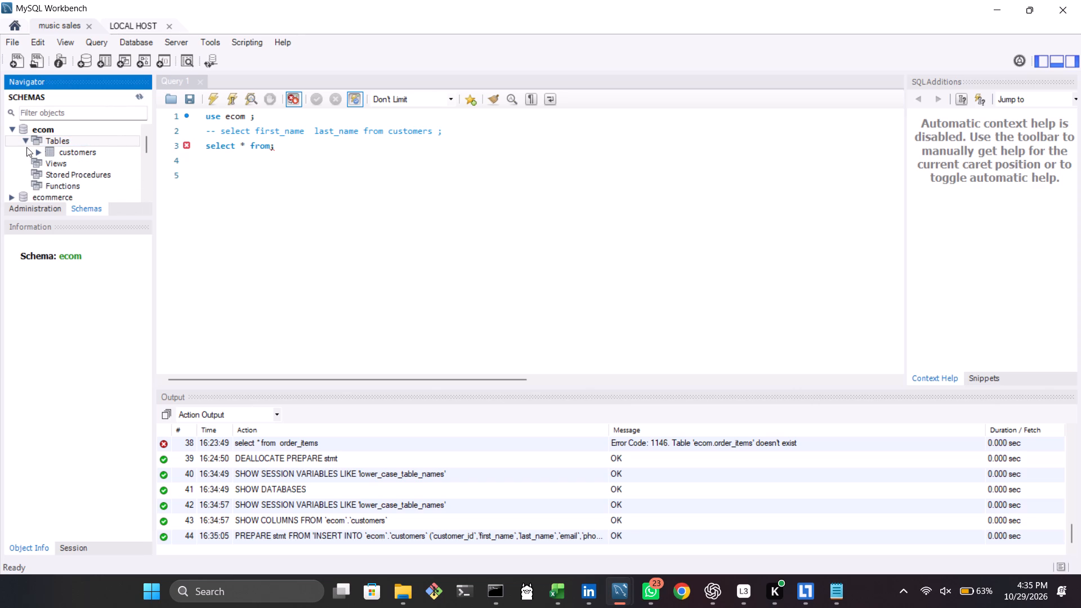
pyautogui.click(21, 141)
pyautogui.click(15, 133)
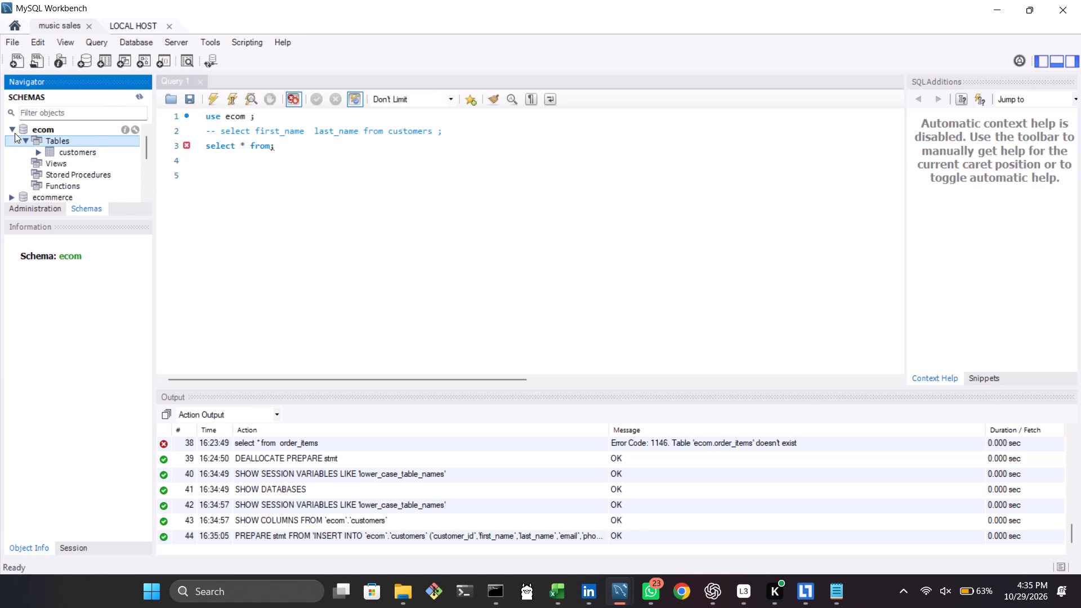
# Complete the line 3 query in the editor so it reads select * from order items;.
pyautogui.click(15, 133)
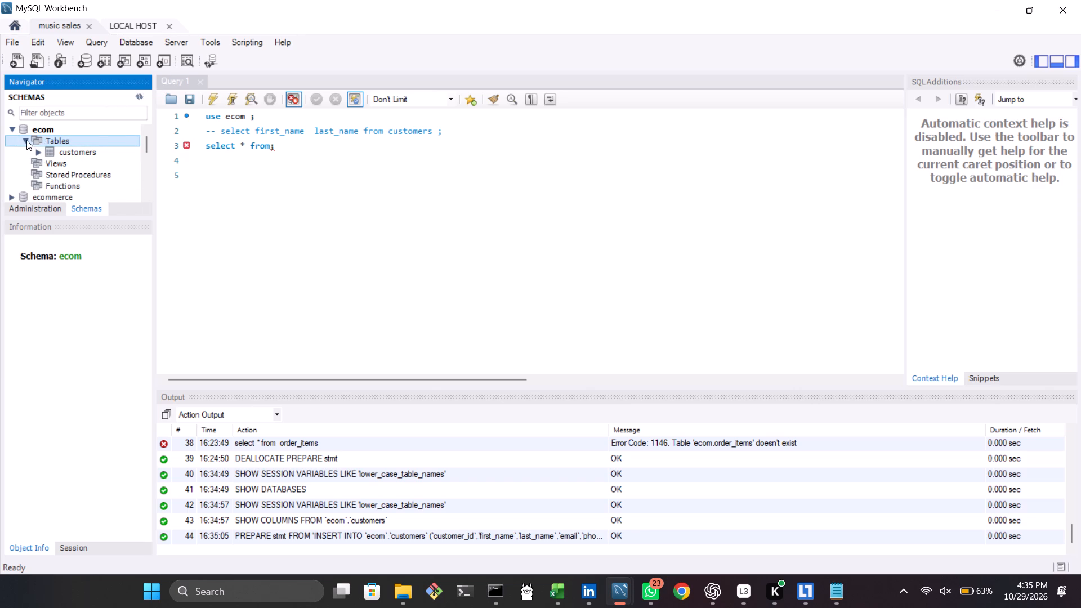
pyautogui.click(26, 140)
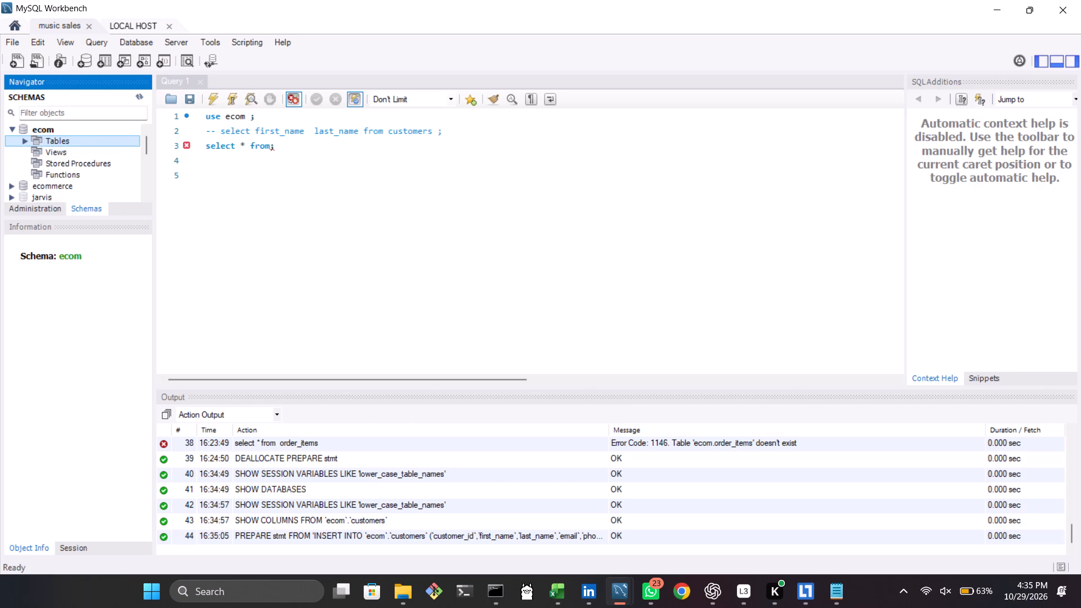
pyautogui.click(273, 147)
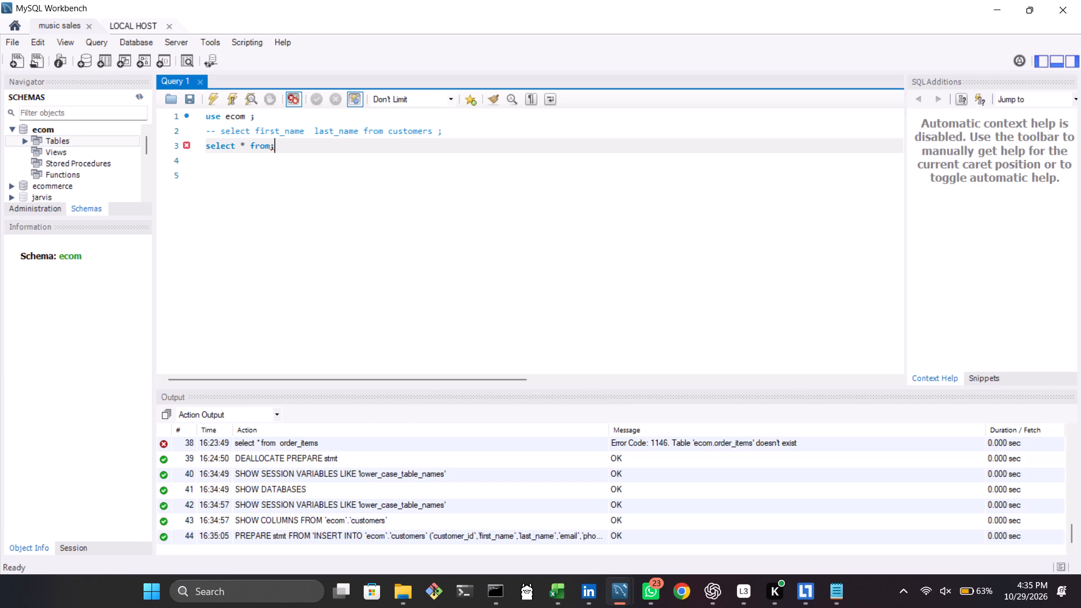
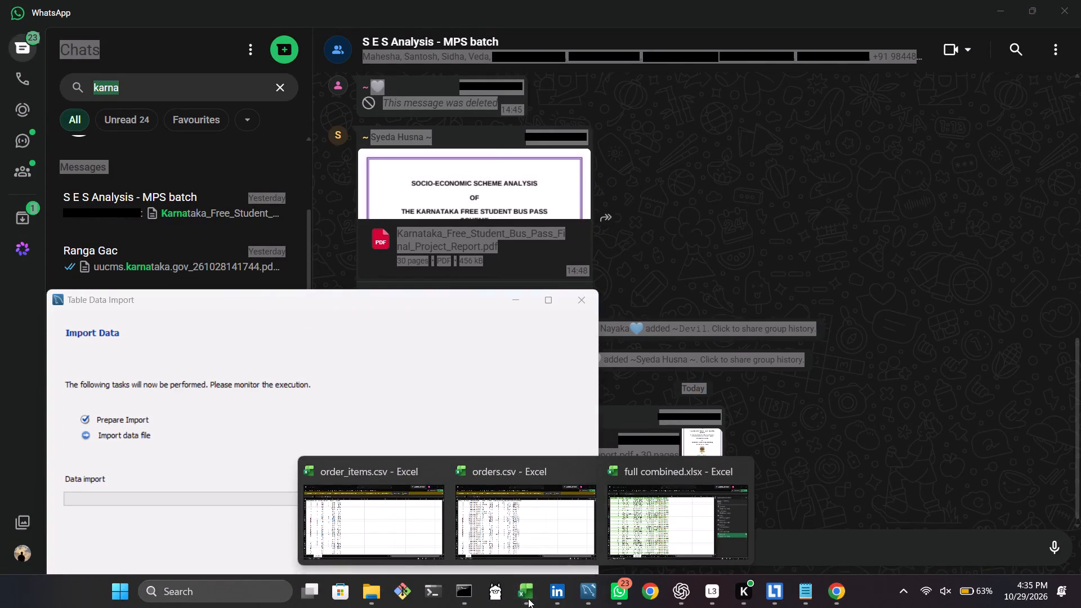
pyautogui.click(628, 530)
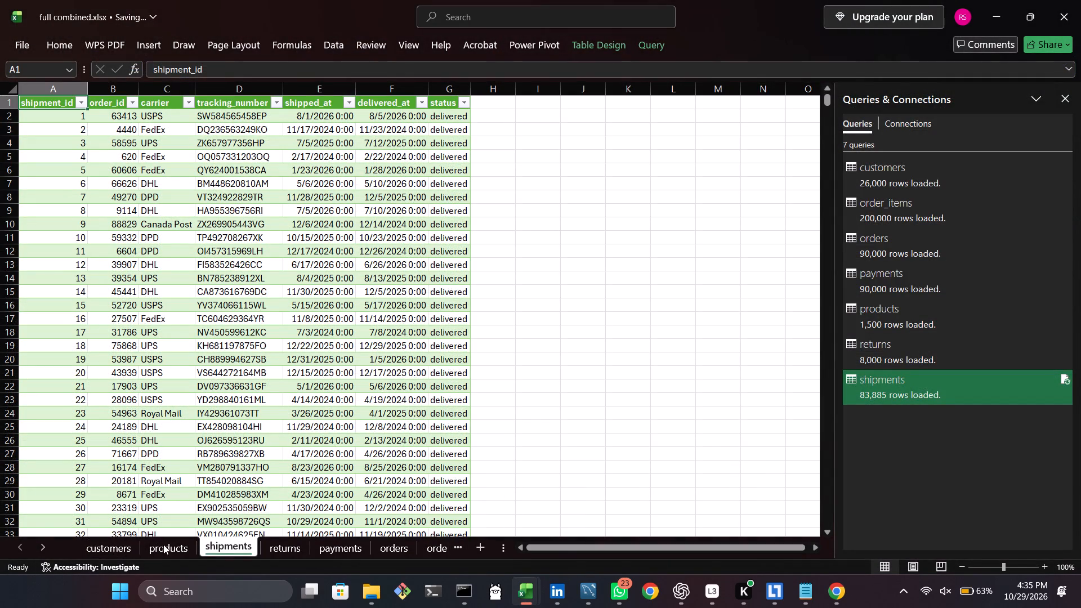
pyautogui.moveTo(225, 549); pyautogui.dragTo(359, 549)
pyautogui.moveTo(359, 549); pyautogui.dragTo(495, 548)
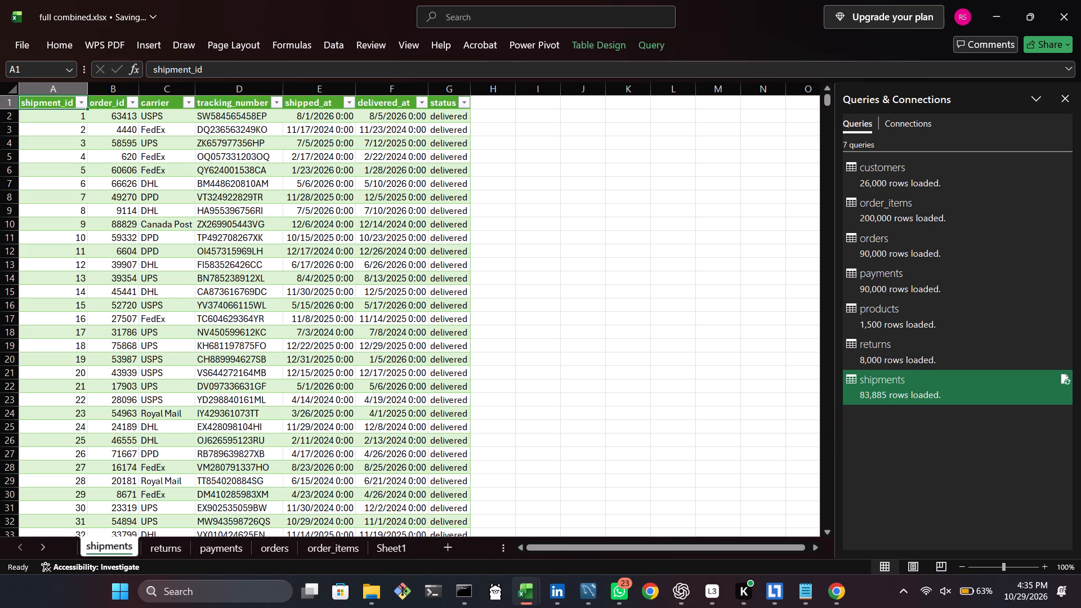
pyautogui.moveTo(495, 548); pyautogui.dragTo(280, 547)
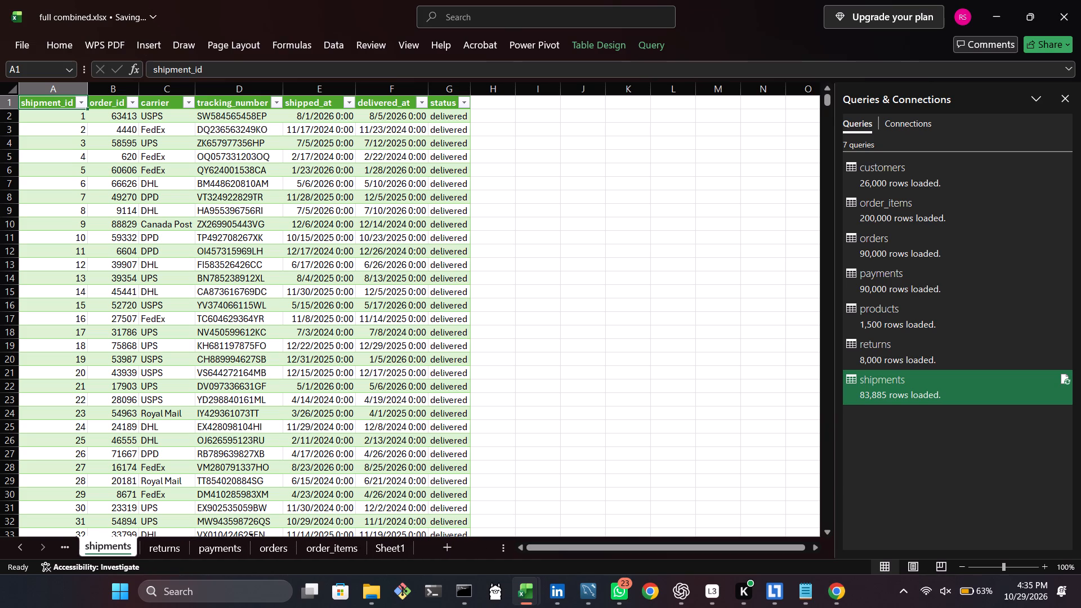
pyautogui.moveTo(280, 547); pyautogui.dragTo(387, 549)
# Select the empty Sheet1 worksheet and open its sheet options.
pyautogui.click(387, 549)
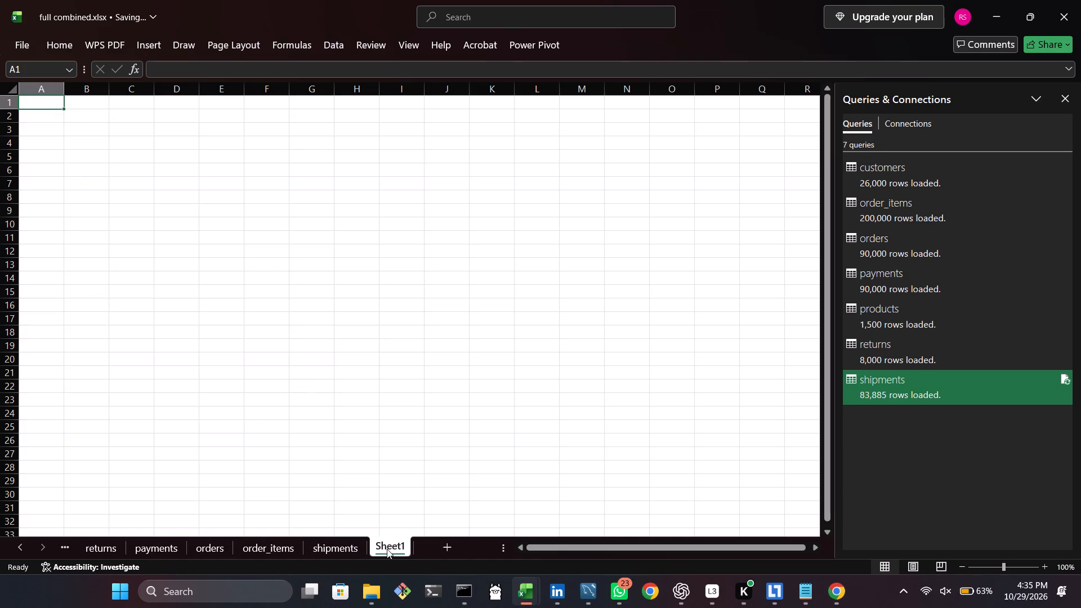
pyautogui.rightClick(392, 544)
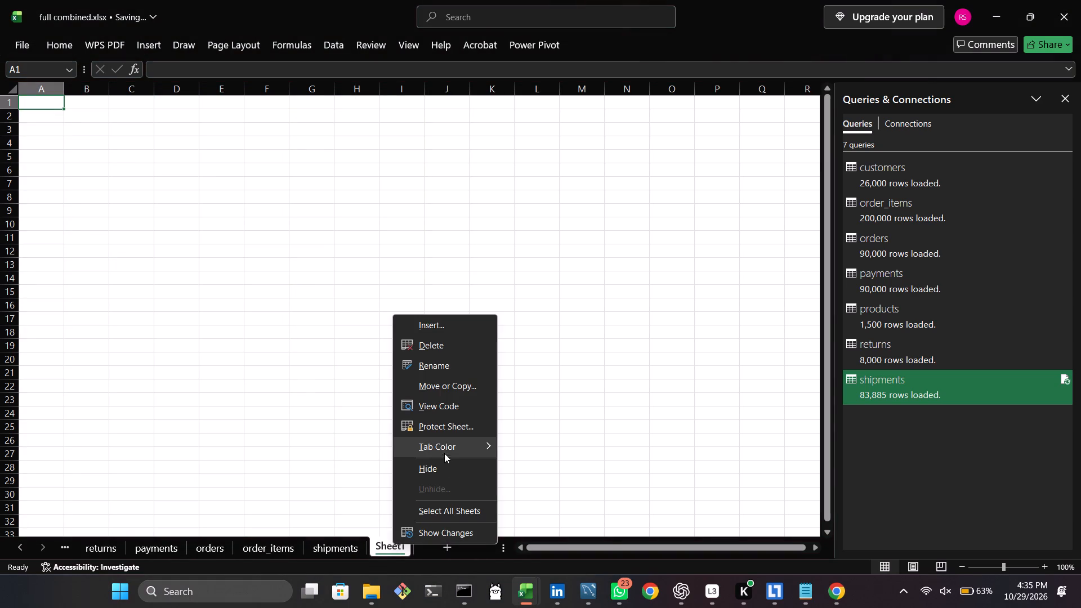
# Delete the empty Sheet1 worksheet from the full combined workbook.
pyautogui.click(438, 351)
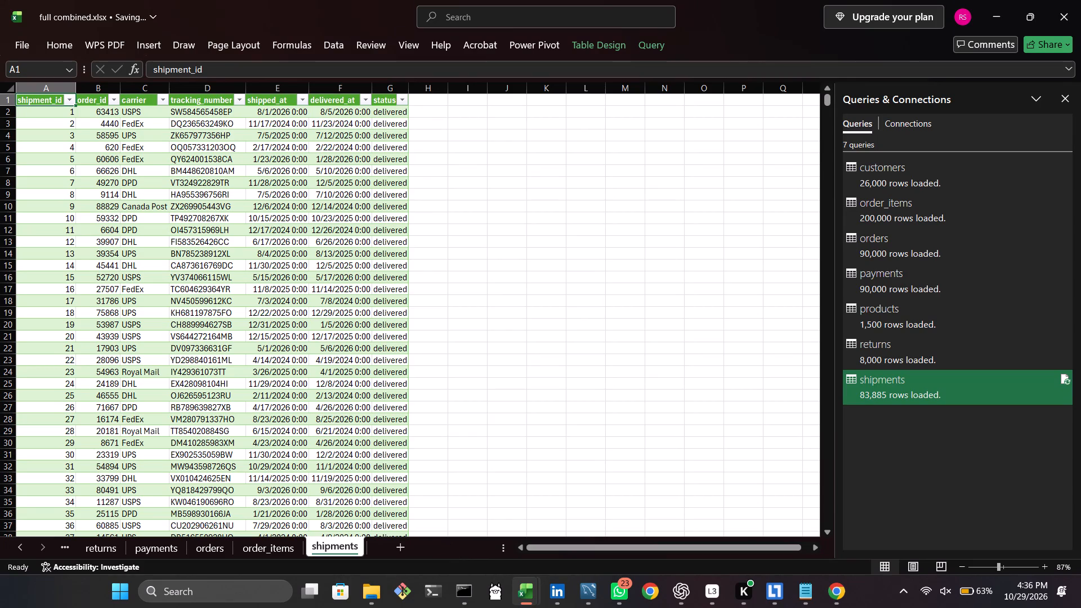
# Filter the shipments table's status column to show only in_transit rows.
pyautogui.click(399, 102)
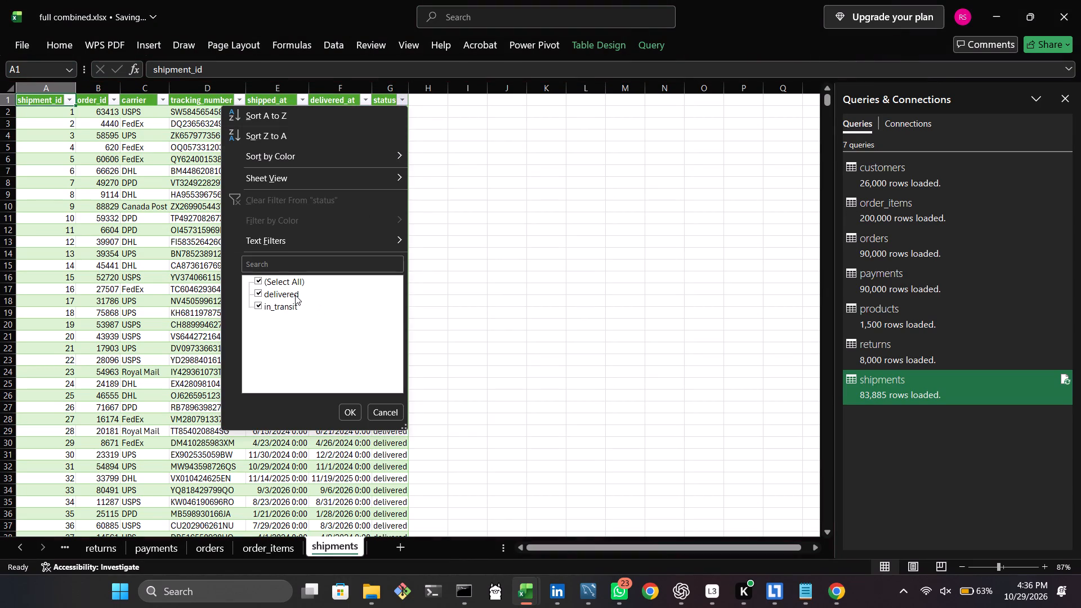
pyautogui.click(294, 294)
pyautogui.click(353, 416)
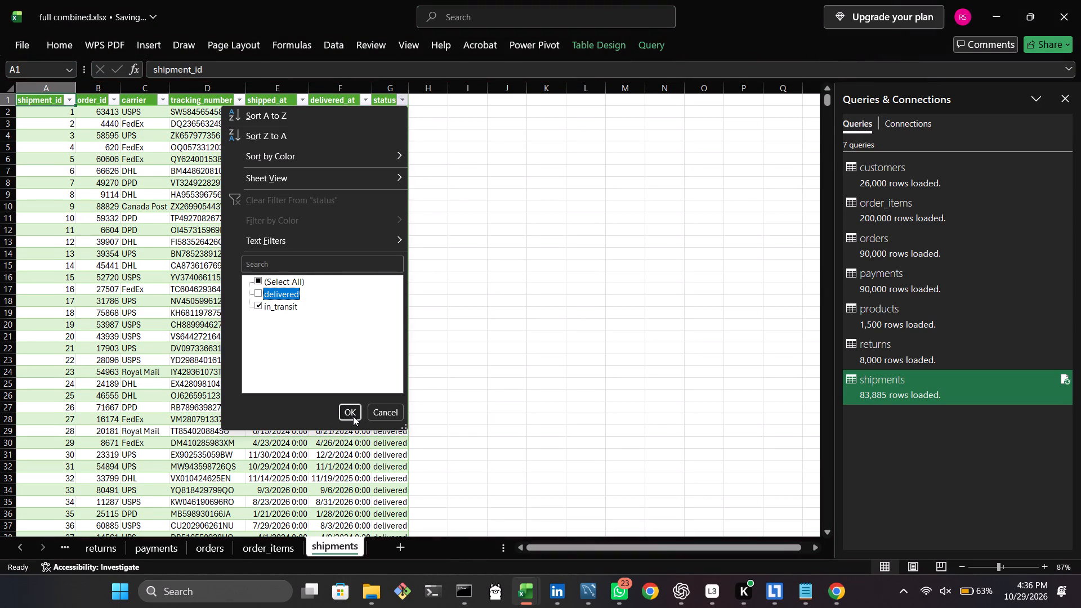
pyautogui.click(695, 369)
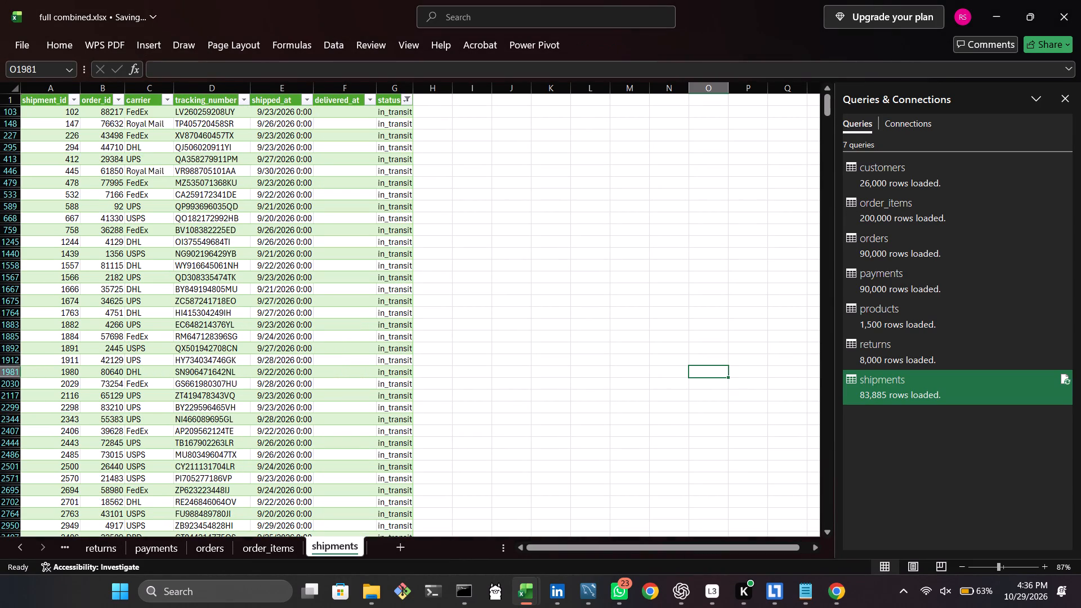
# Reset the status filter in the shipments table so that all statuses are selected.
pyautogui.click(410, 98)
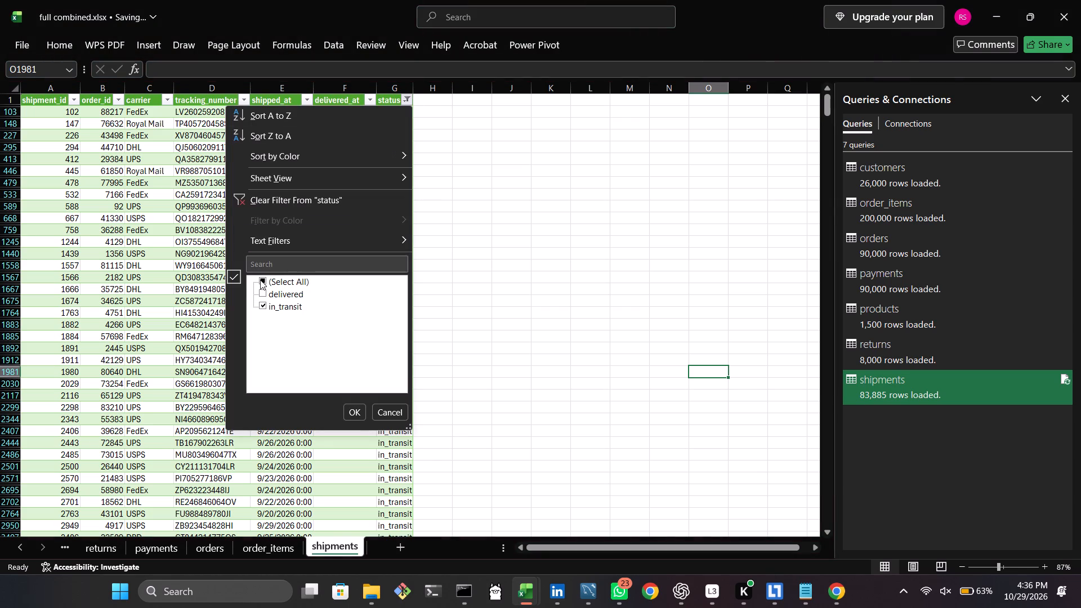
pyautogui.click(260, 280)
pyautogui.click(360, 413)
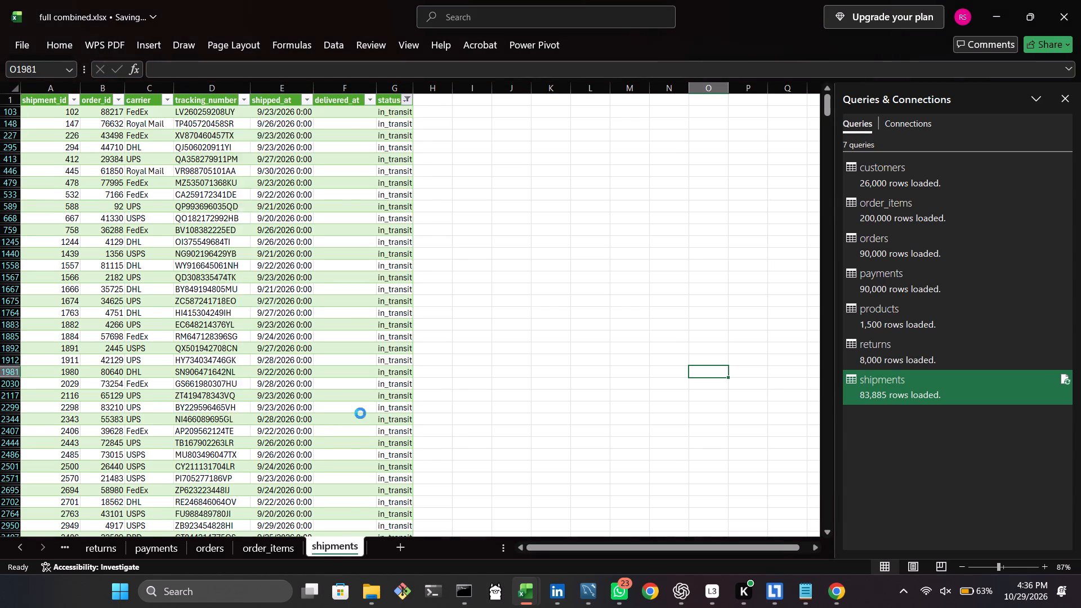
# Filter the order_items sheet's line_total column to values greater than 200, with the Or option and no second condition.
pyautogui.click(282, 548)
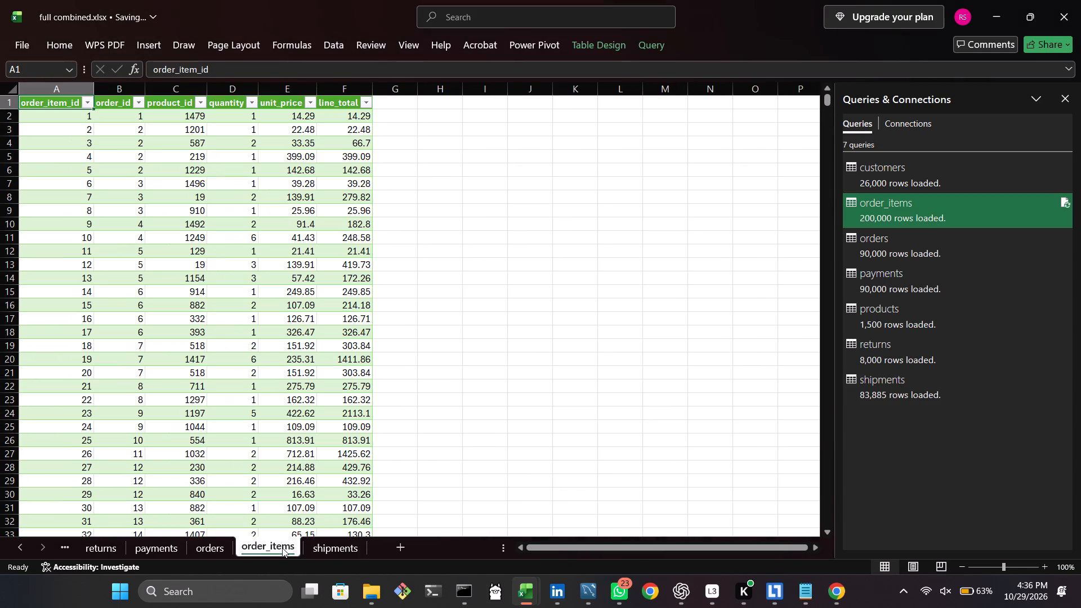
pyautogui.click(365, 102)
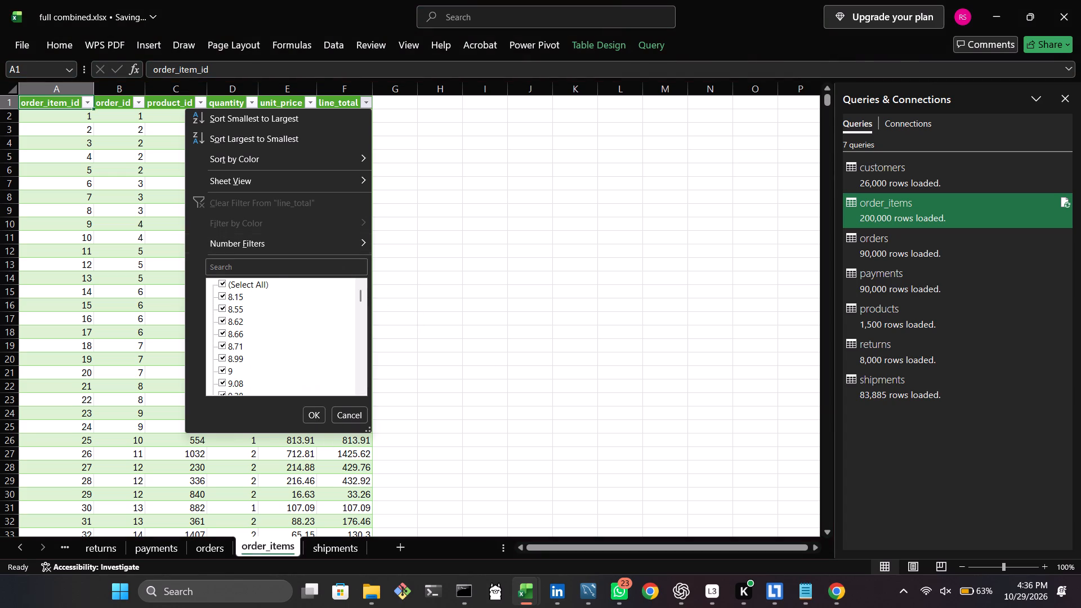
pyautogui.click(251, 239)
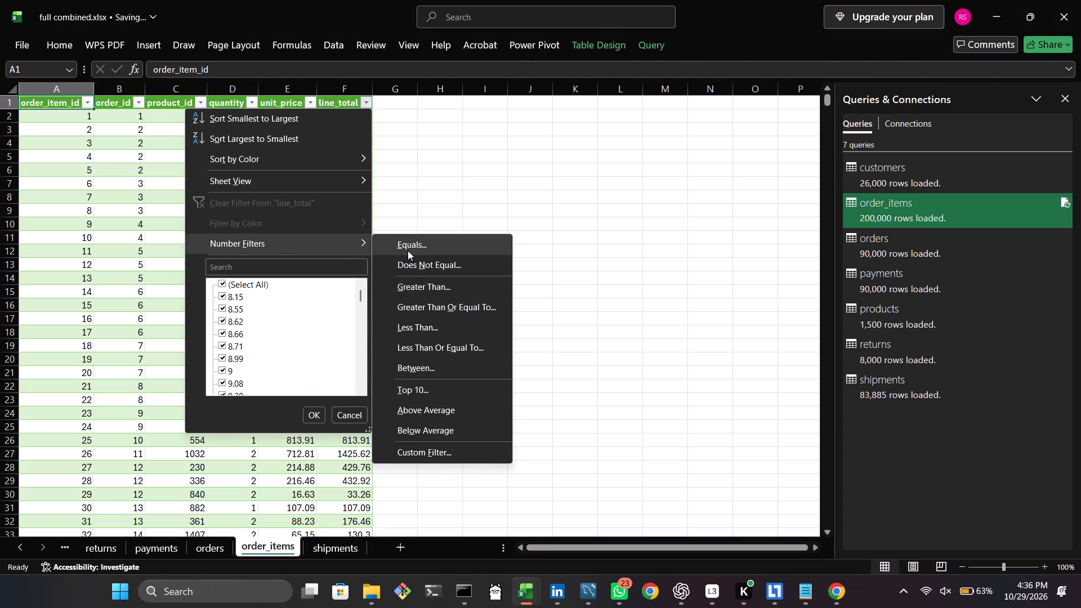
pyautogui.click(405, 283)
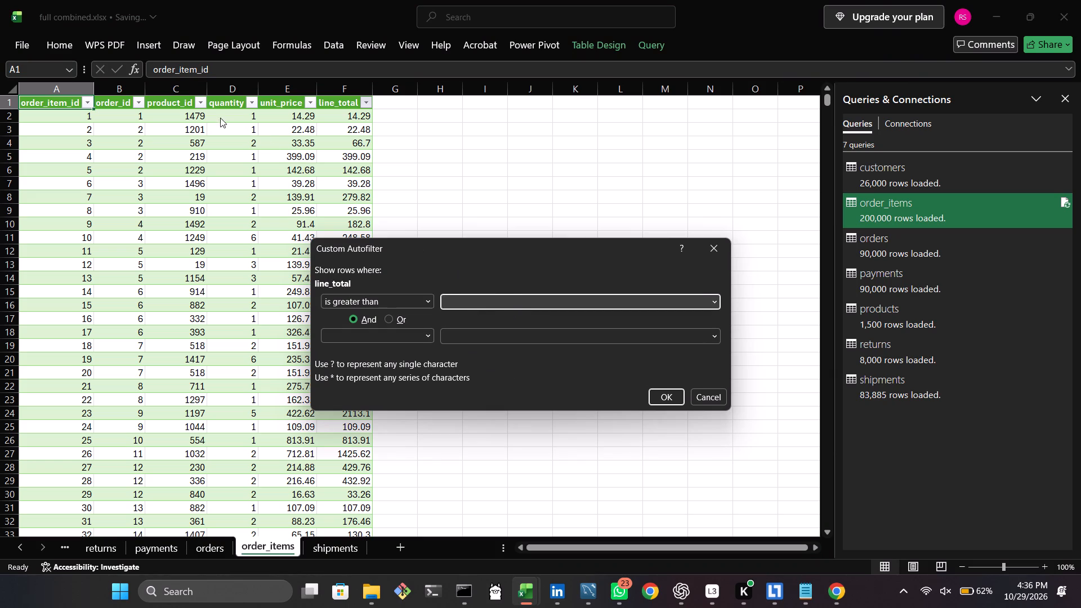
pyautogui.click(183, 118)
pyautogui.press('2')
pyautogui.write('00')
pyautogui.click(568, 334)
pyautogui.click(374, 330)
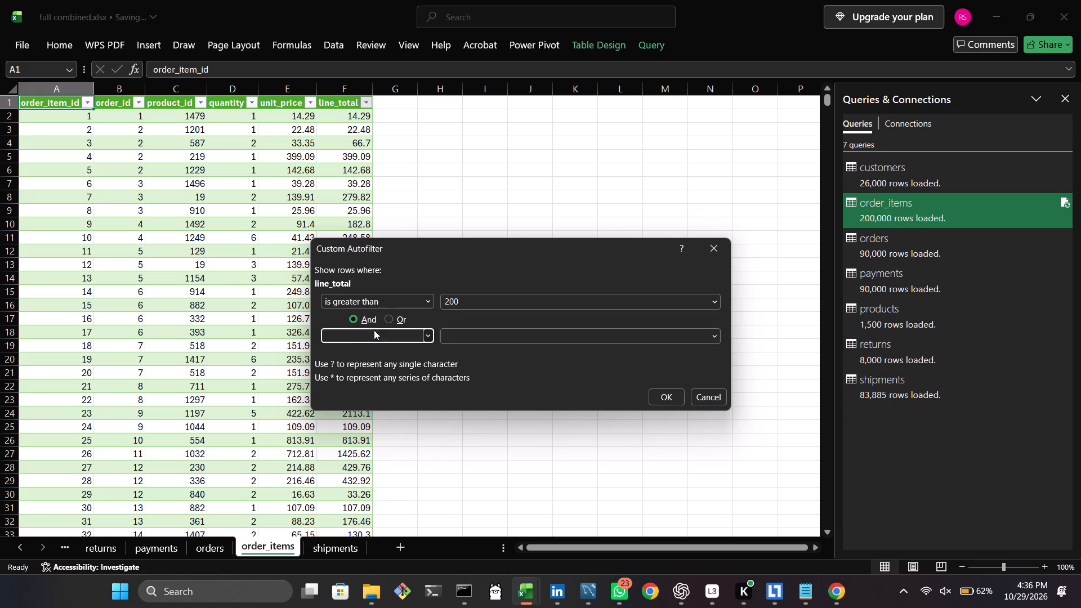
pyautogui.click(396, 316)
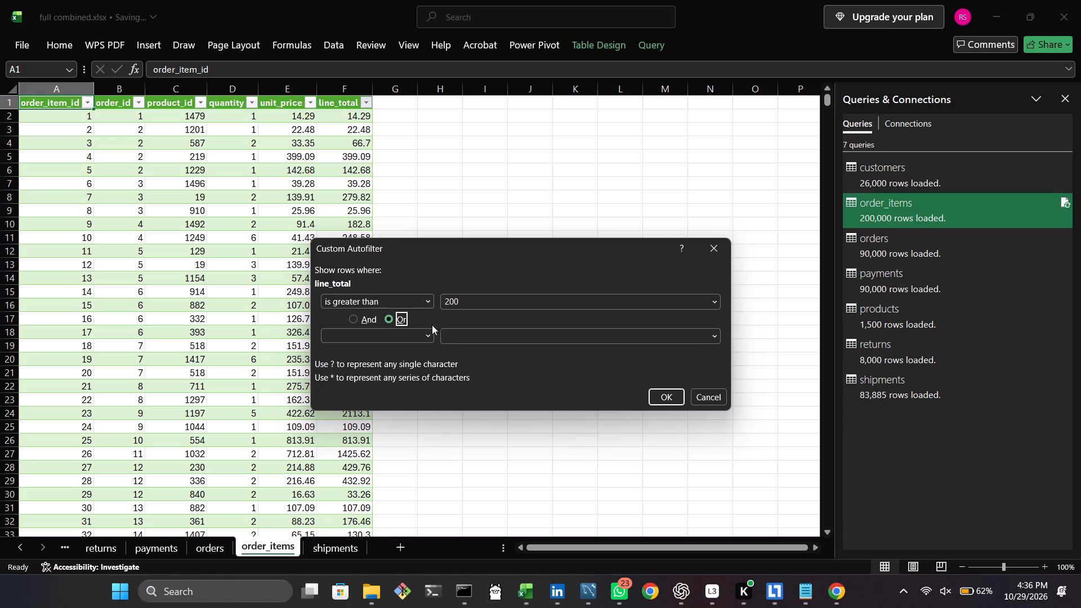
pyautogui.click(662, 396)
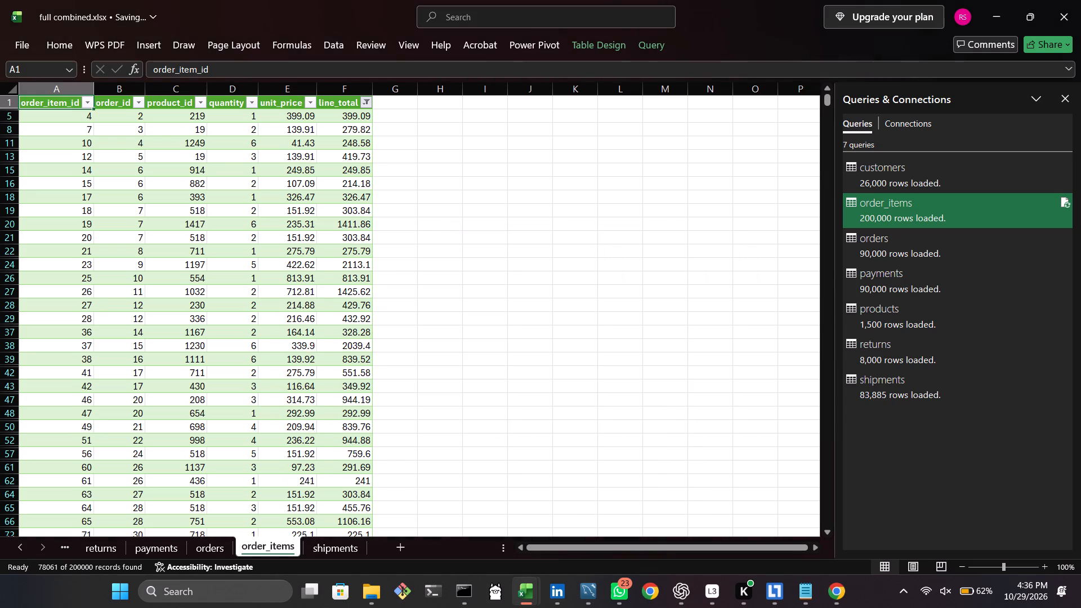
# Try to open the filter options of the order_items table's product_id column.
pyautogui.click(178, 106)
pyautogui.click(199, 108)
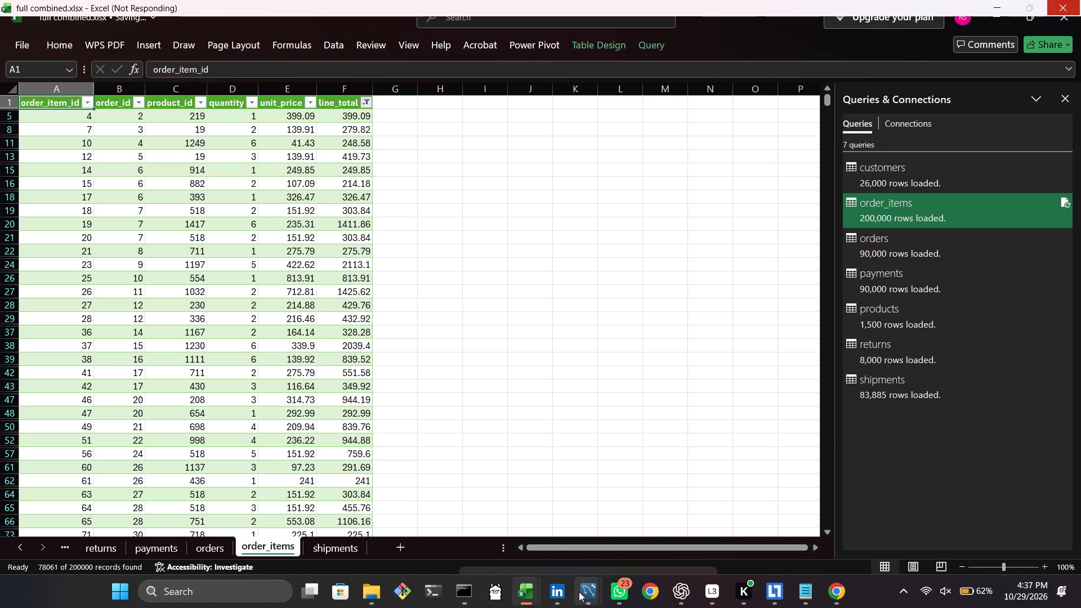
# Switch to MySQL Workbench, check the progress of the table data import, and bring the main query window forward.
pyautogui.click(644, 513)
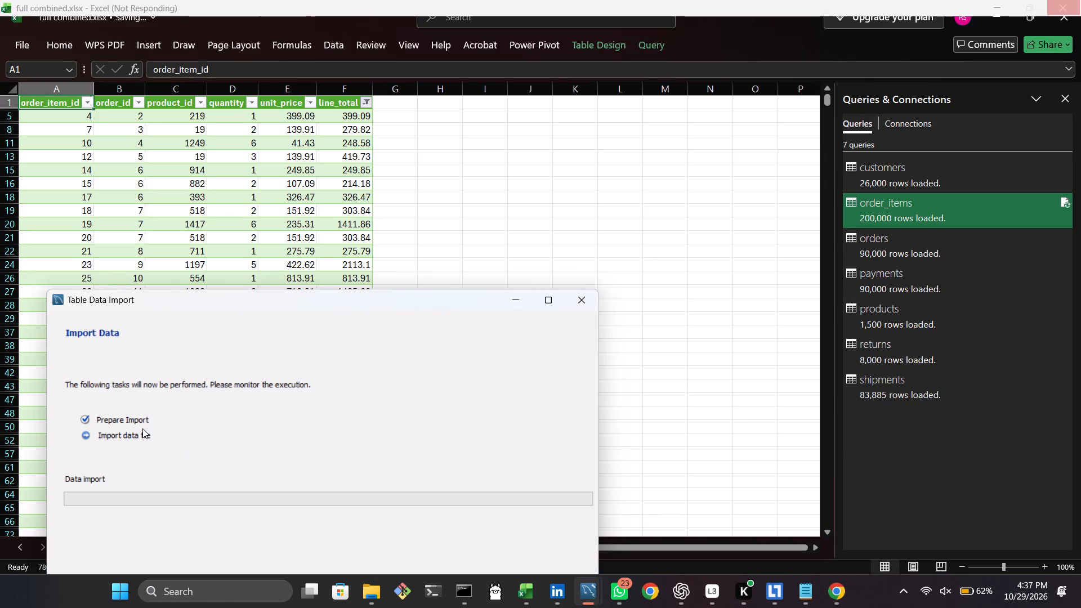
pyautogui.moveTo(333, 303); pyautogui.dragTo(378, 227)
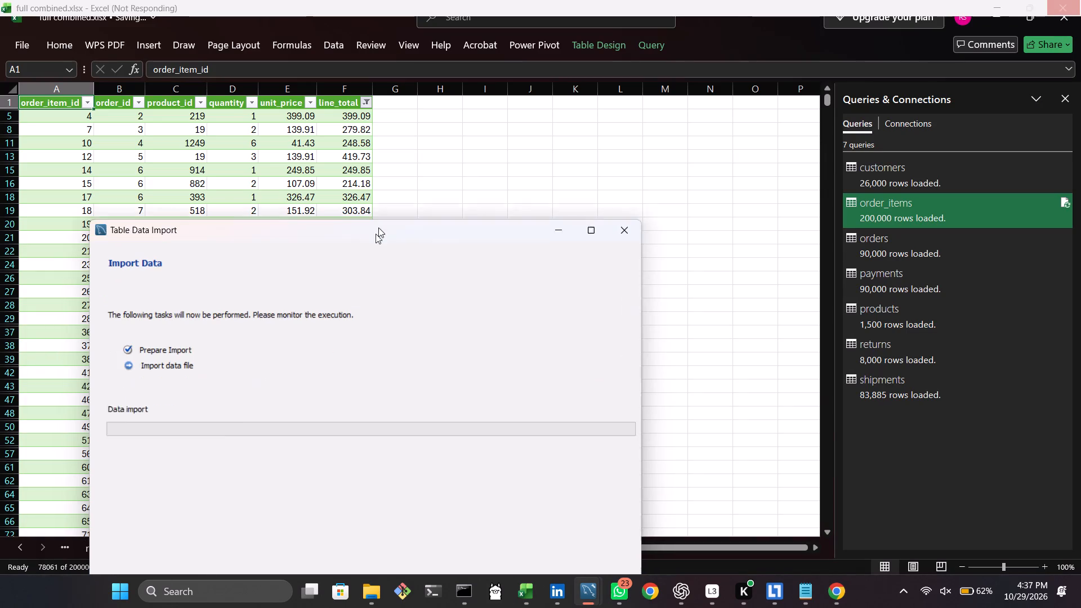
pyautogui.moveTo(378, 227); pyautogui.dragTo(390, 191)
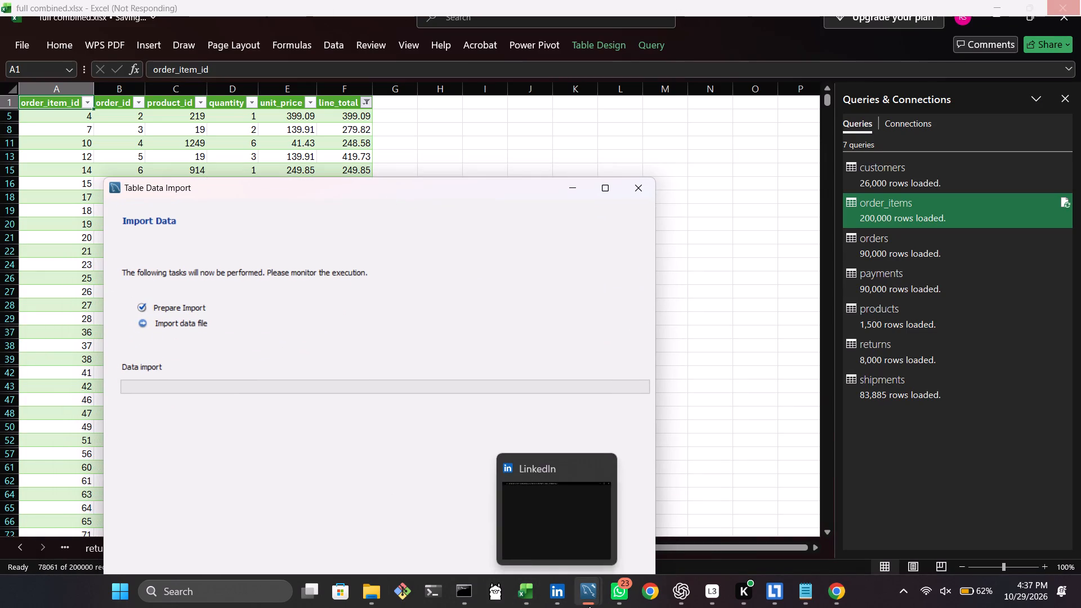
pyautogui.click(589, 606)
pyautogui.click(559, 544)
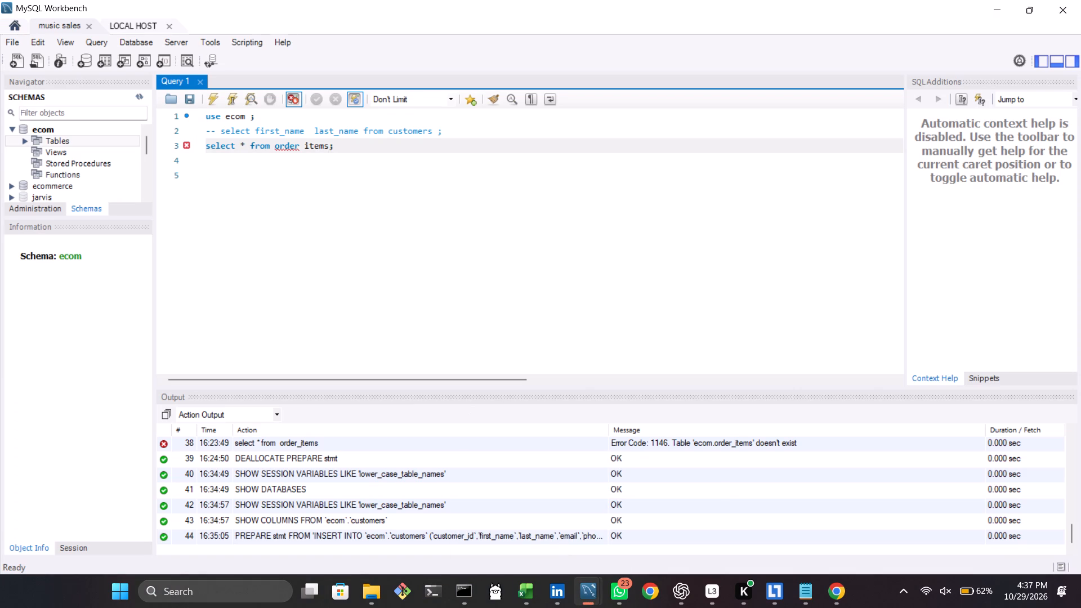
# Correct the table name in the select query to order_items and run it on the ecom database.
pyautogui.click(305, 147)
pyautogui.press('BackSpace')
pyautogui.hotkey('shift', '_')
pyautogui.click(233, 93)
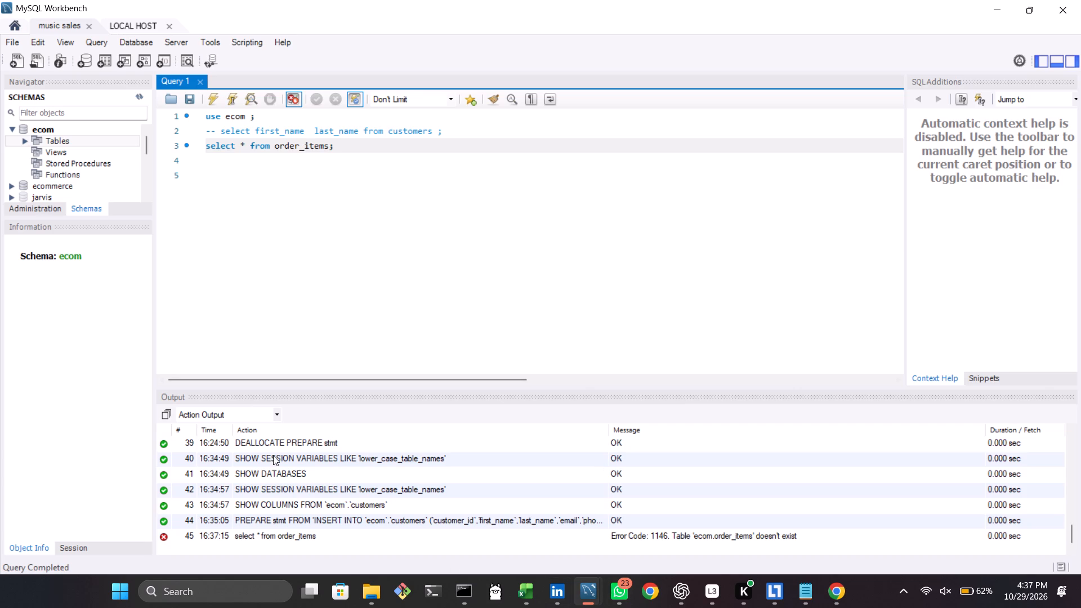
# Switch to File Explorer and copy order_items.csv, payments.csv and products.csv from the PROJECT 26 folder.
pyautogui.click(364, 583)
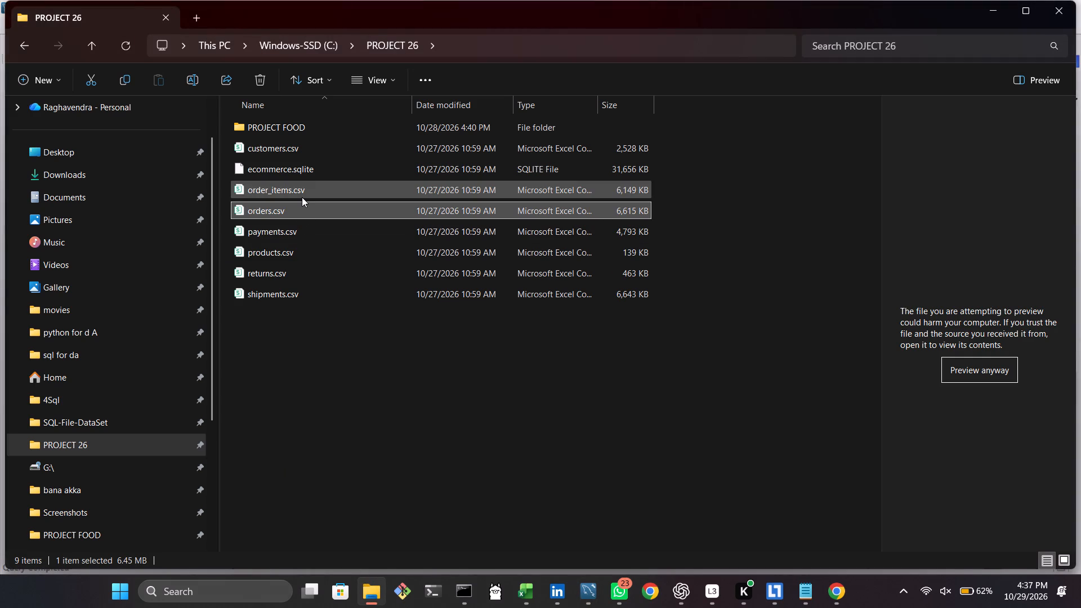
pyautogui.rightClick(302, 197)
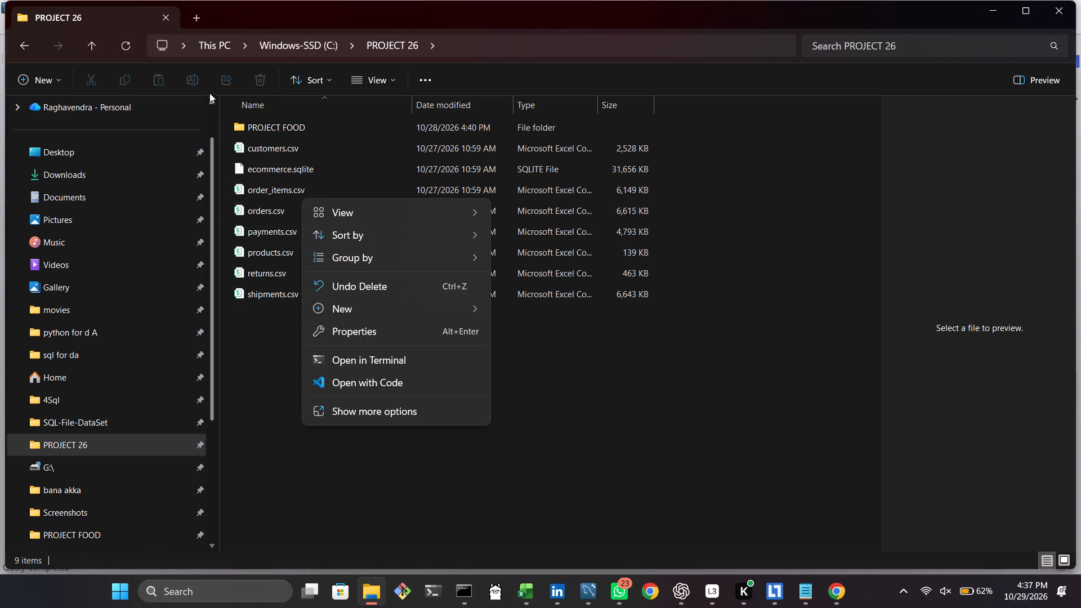
pyautogui.click(231, 107)
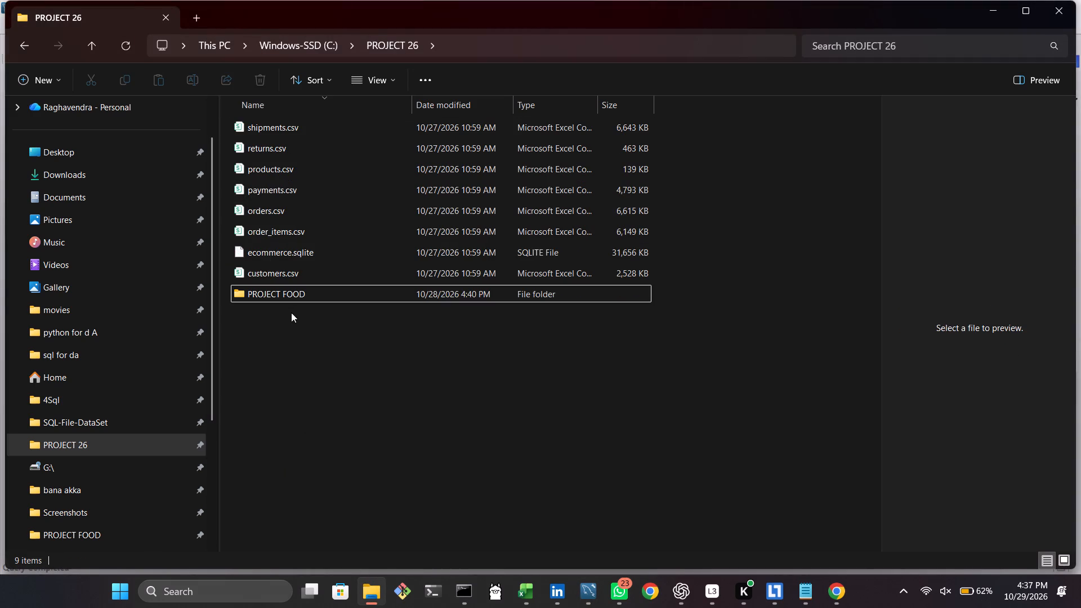
pyautogui.click(259, 229)
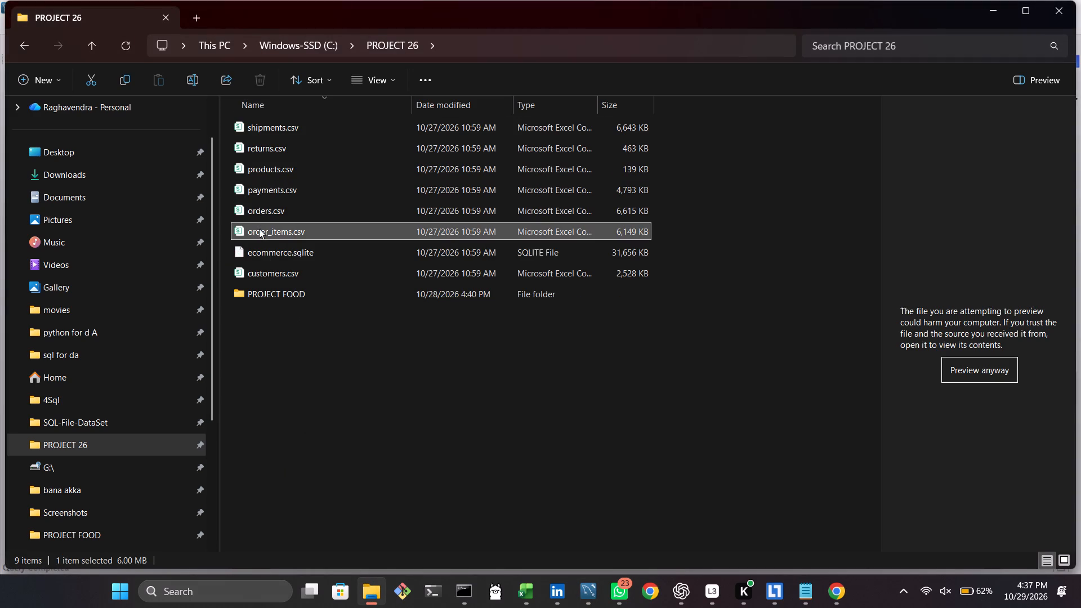
pyautogui.click(191, 68)
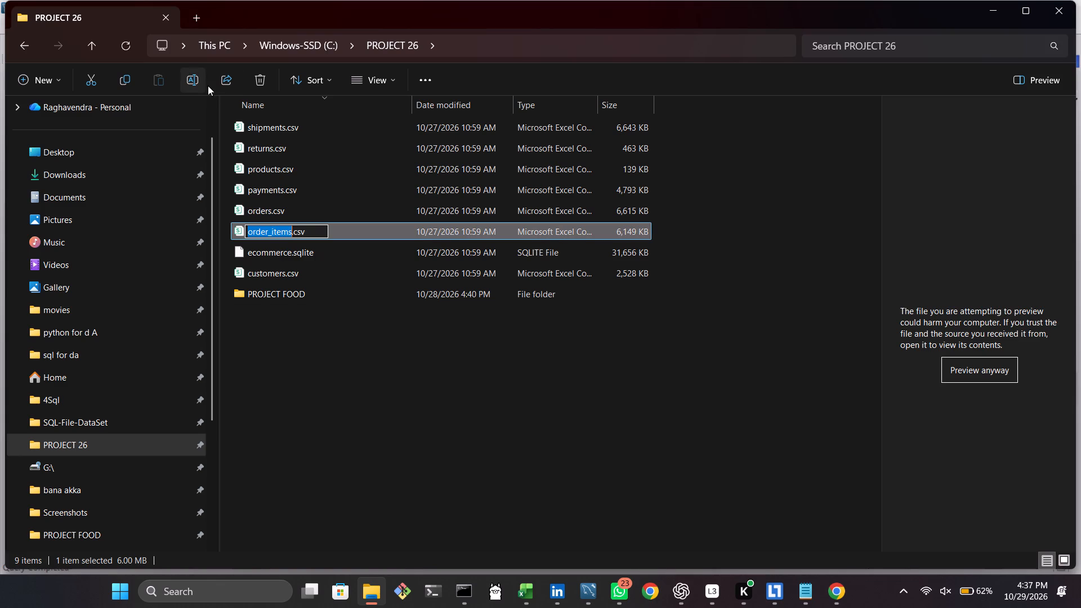
pyautogui.hscroll(-4, 259, 181)
pyautogui.keyDown('ctrl'); pyautogui.moveTo(259, 181); pyautogui.dragTo(290, 167); pyautogui.keyUp('ctrl')
pyautogui.hotkey('ctrl', 'c')
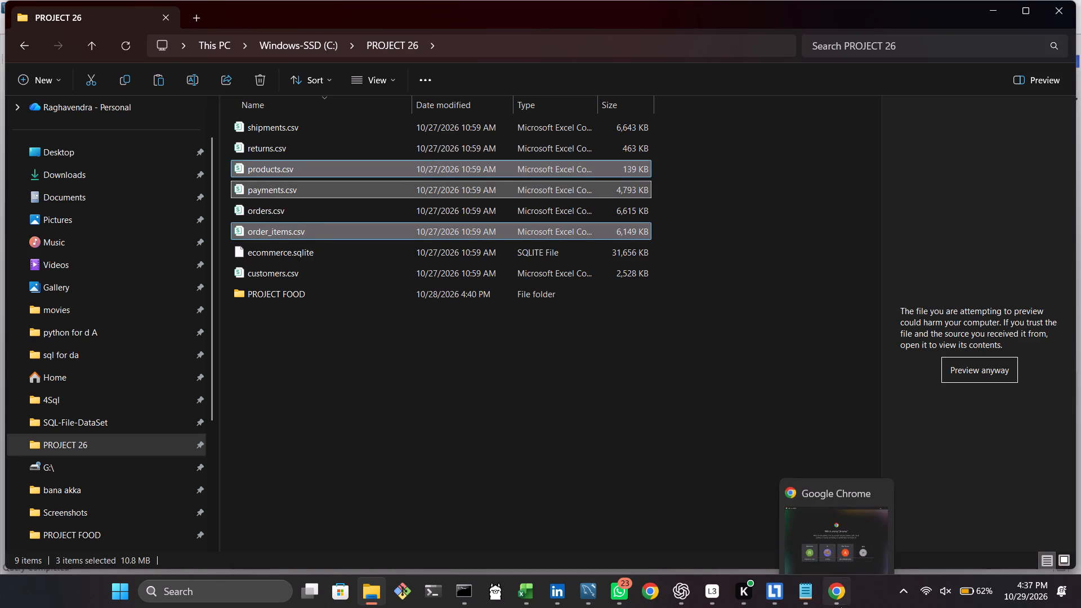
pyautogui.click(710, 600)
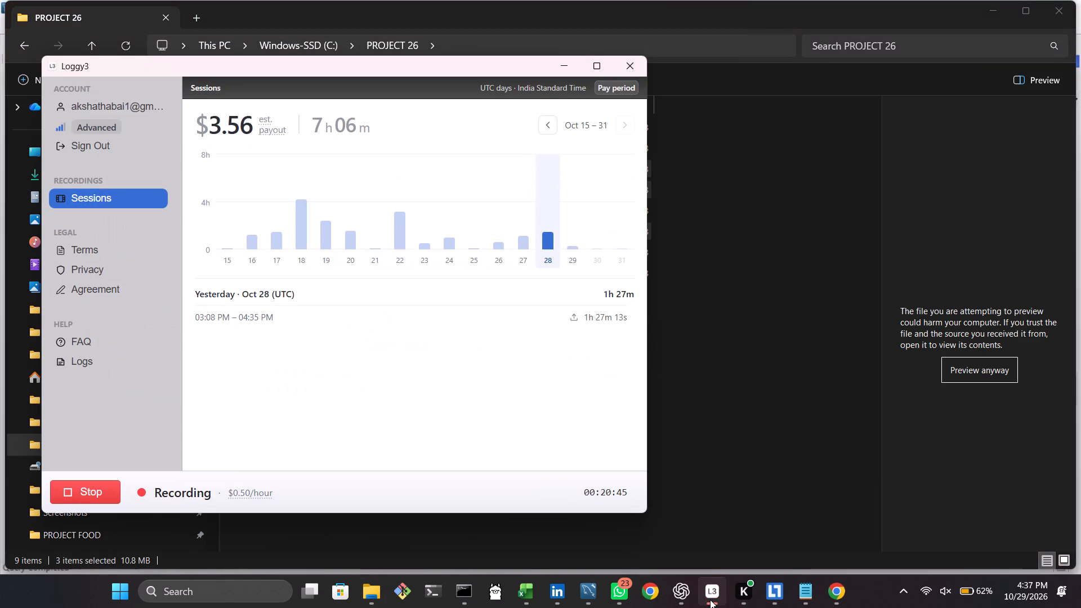
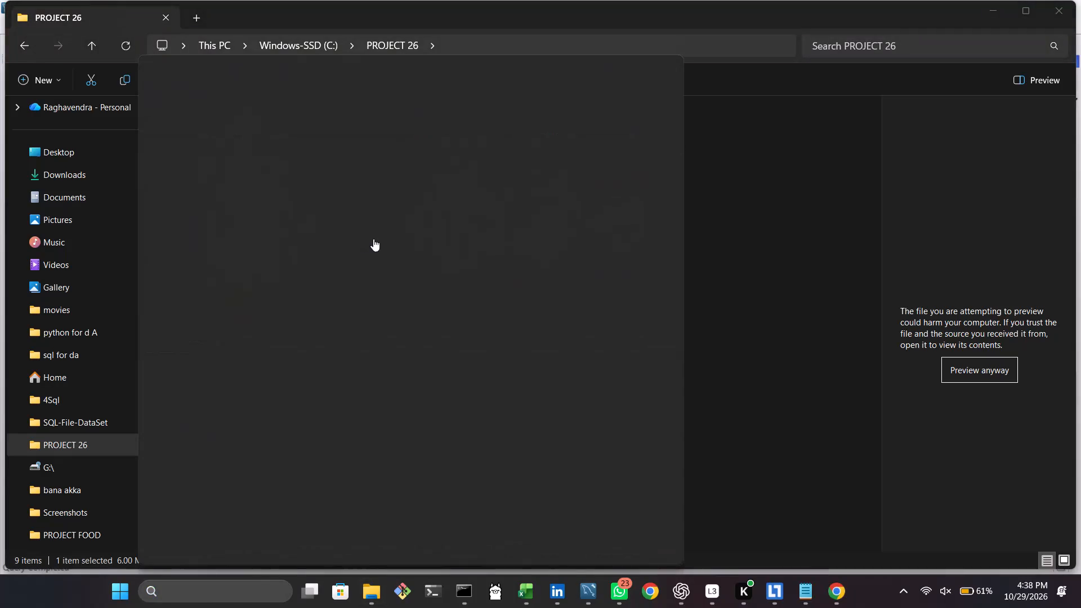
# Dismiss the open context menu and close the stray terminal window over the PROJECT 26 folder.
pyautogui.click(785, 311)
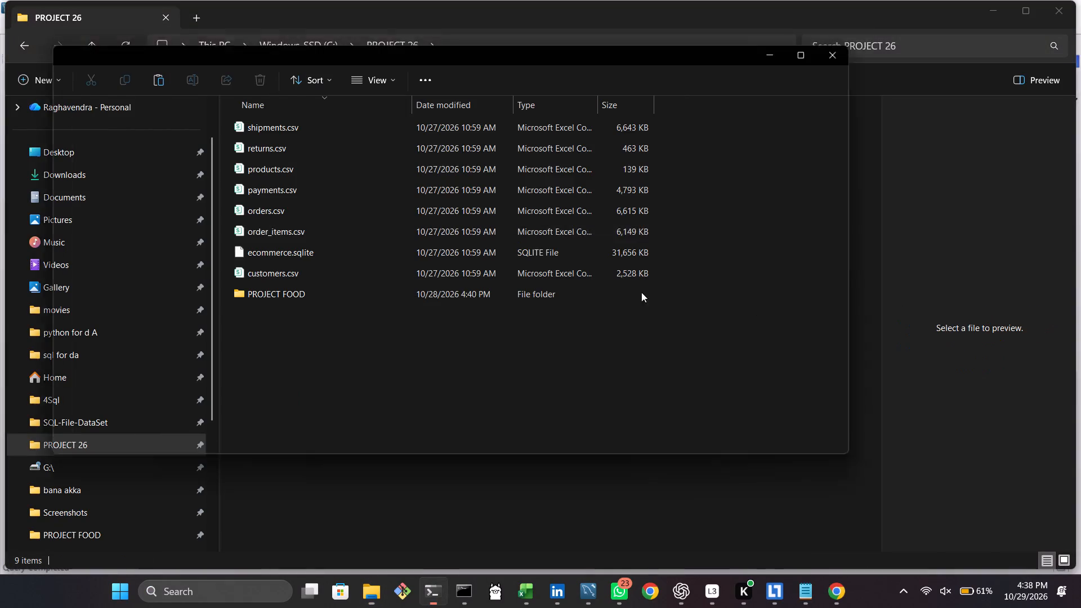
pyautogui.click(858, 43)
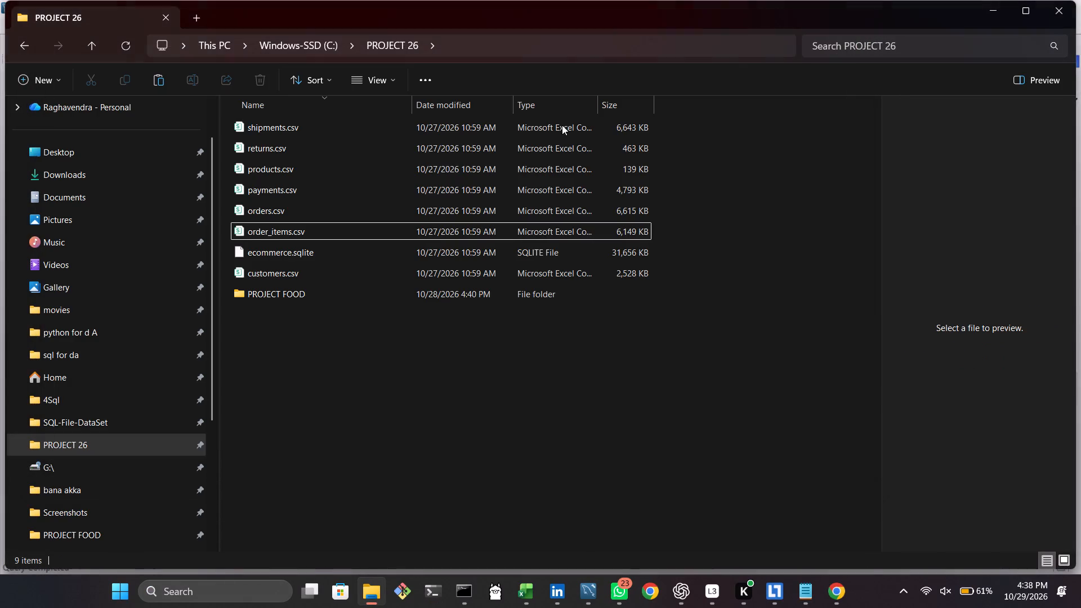
# Open order_items.csv from the PROJECT 26 folder in Excel, look through its rows, and close the file.
pyautogui.doubleClick(390, 233)
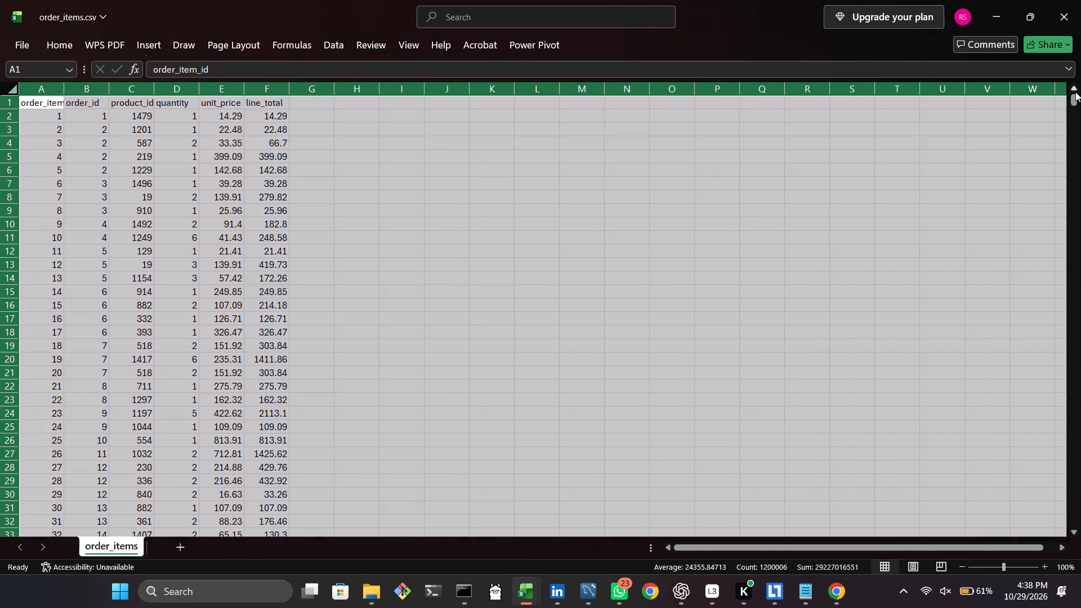
pyautogui.moveTo(1075, 95); pyautogui.dragTo(1021, 389)
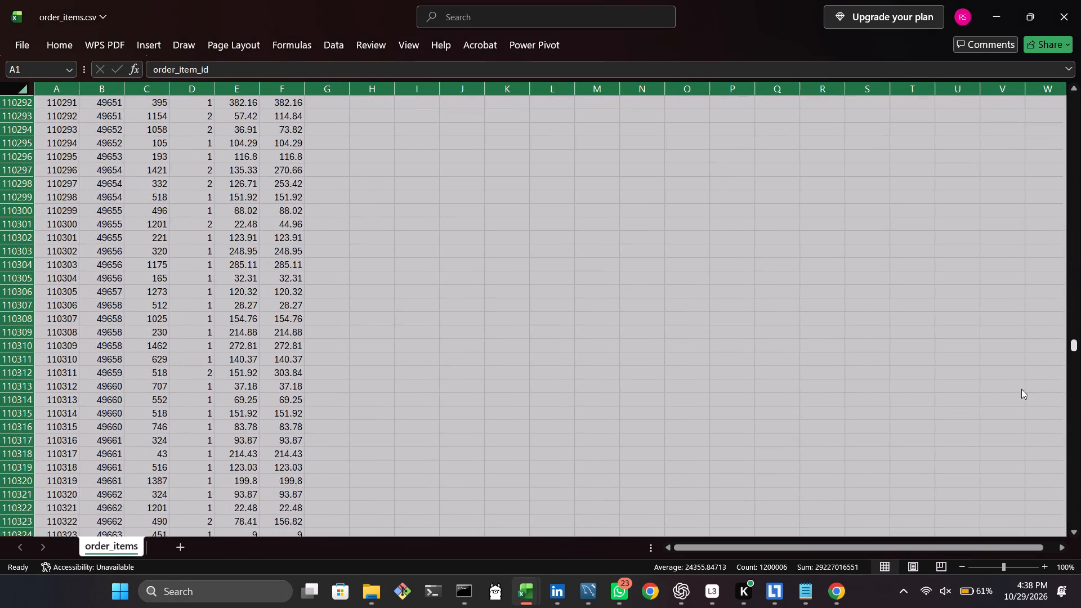
pyautogui.moveTo(1021, 389); pyautogui.dragTo(984, 105)
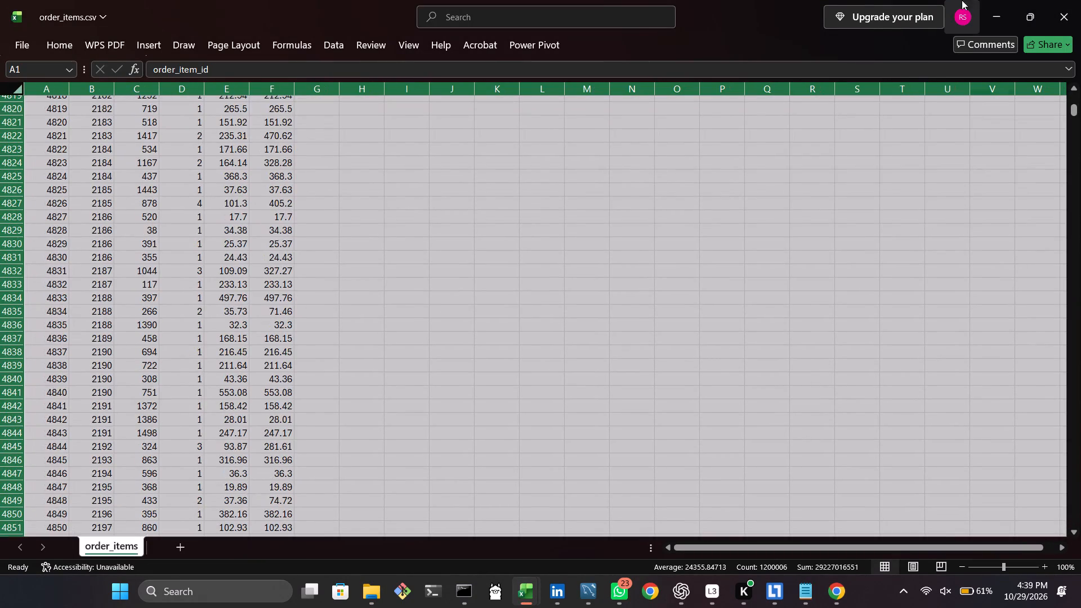
pyautogui.click(1080, 16)
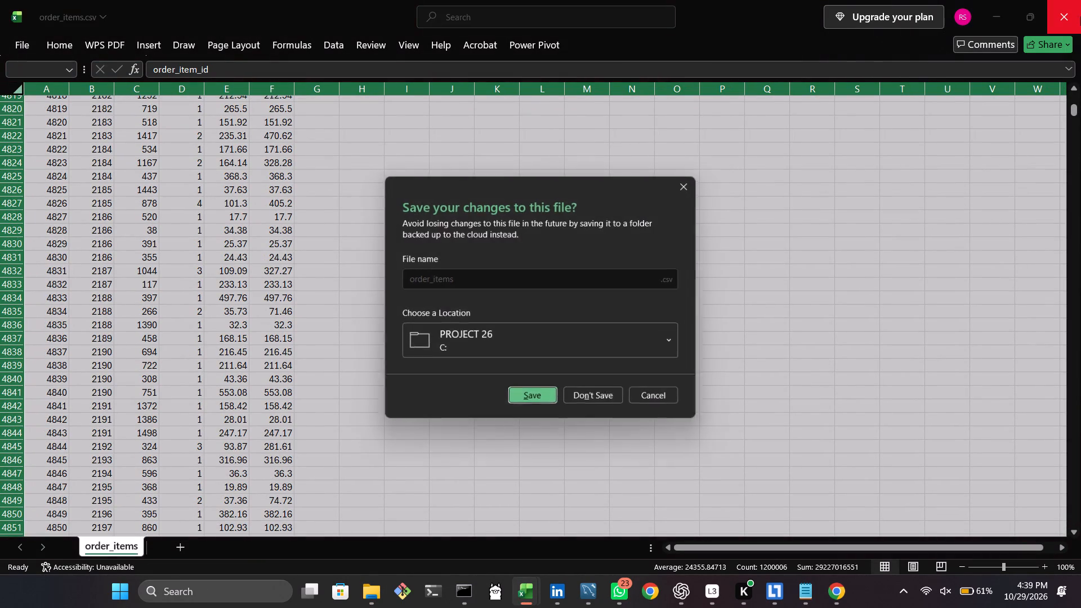
# Close the order_items.csv file without saving its changes.
pyautogui.click(588, 393)
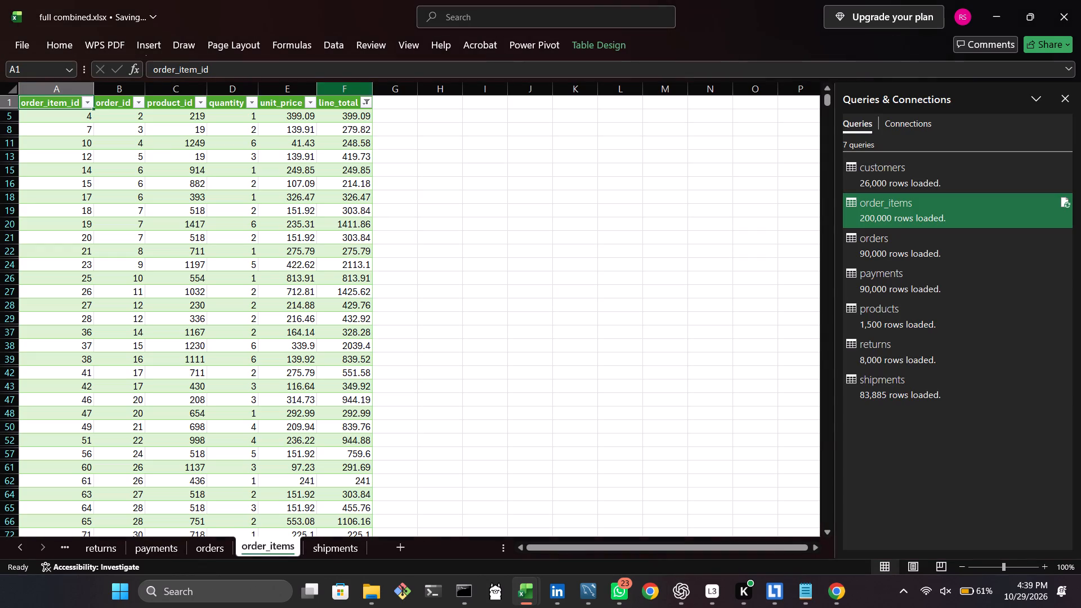
# Add a new blank worksheet to the full combined workbook and place it after the shipments sheet.
pyautogui.click(405, 542)
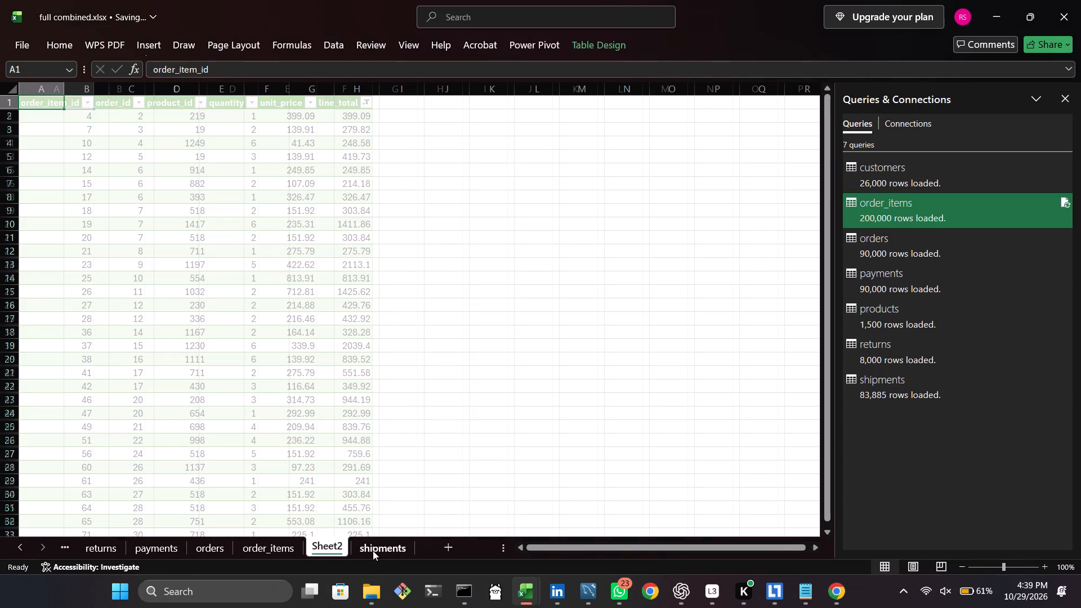
pyautogui.moveTo(331, 542); pyautogui.dragTo(399, 555)
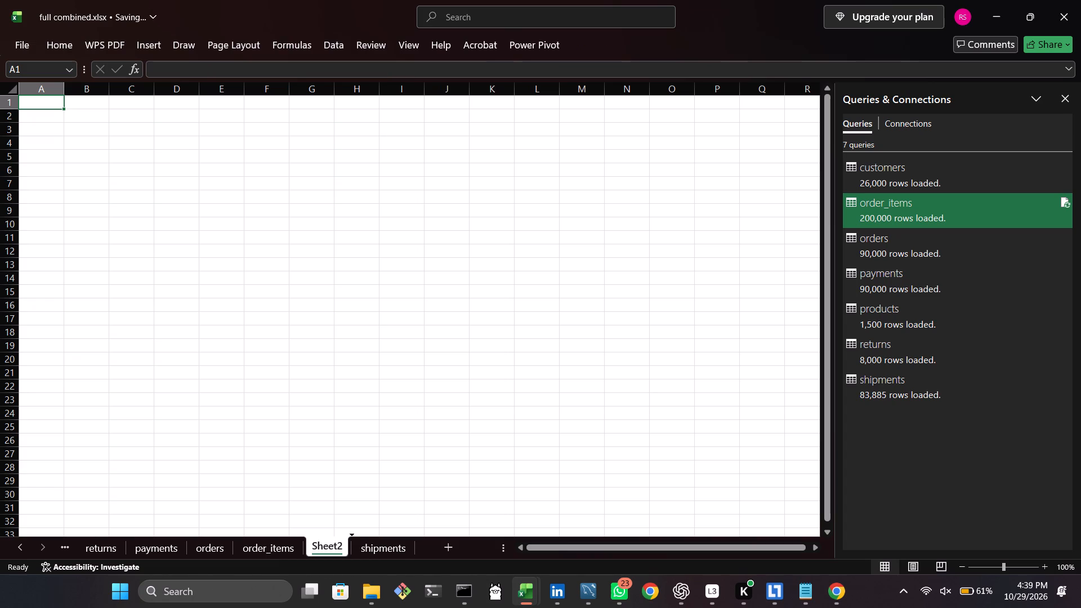
pyautogui.moveTo(399, 555); pyautogui.dragTo(400, 553)
pyautogui.moveTo(344, 546); pyautogui.dragTo(374, 548)
pyautogui.moveTo(375, 543); pyautogui.dragTo(327, 544)
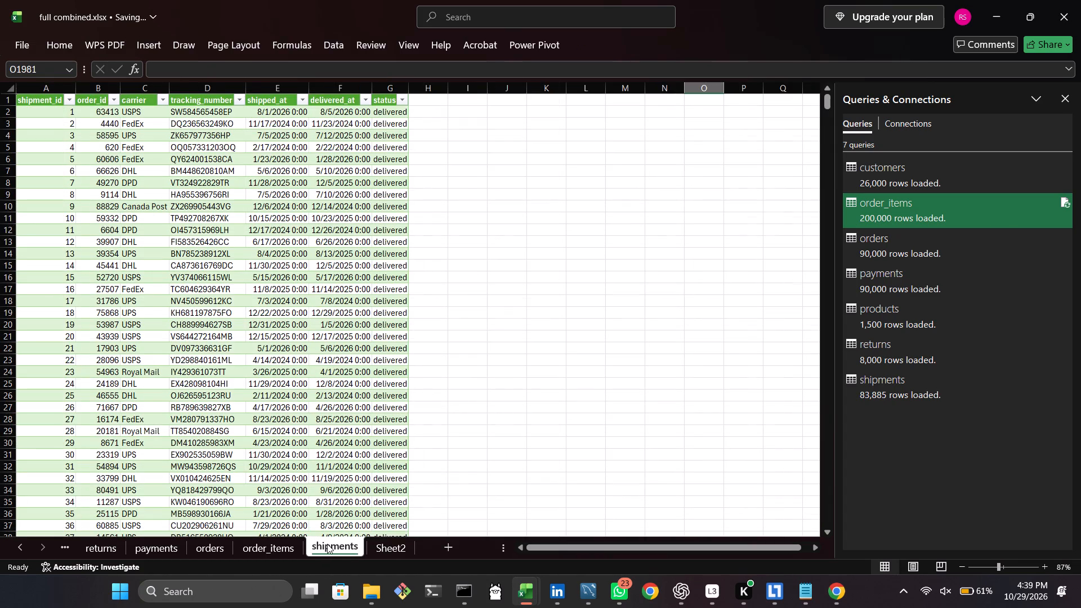
pyautogui.click(402, 546)
pyautogui.rightClick(402, 546)
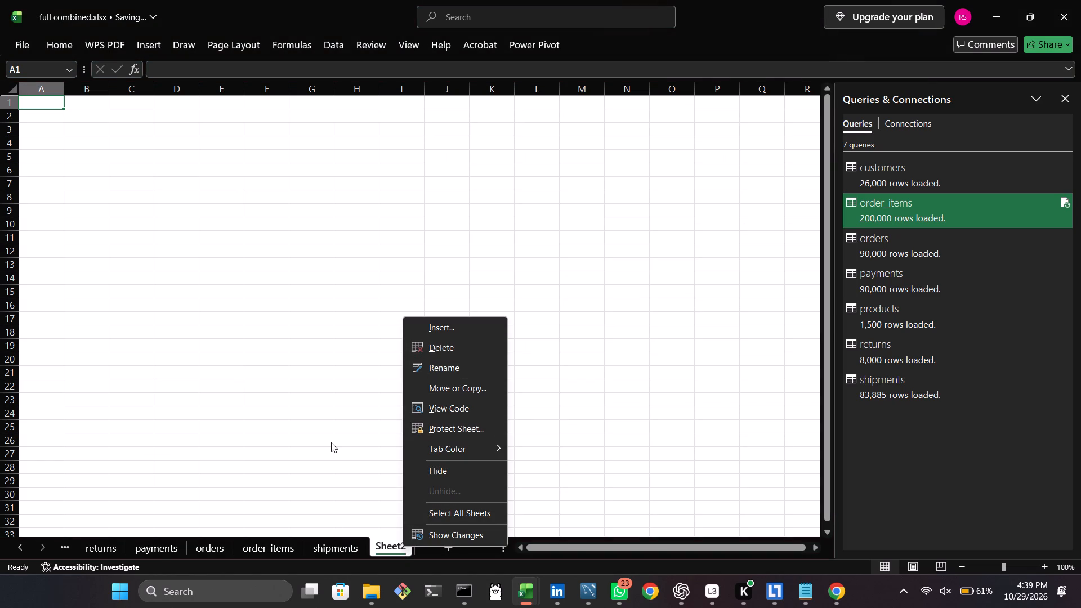
pyautogui.click(106, 556)
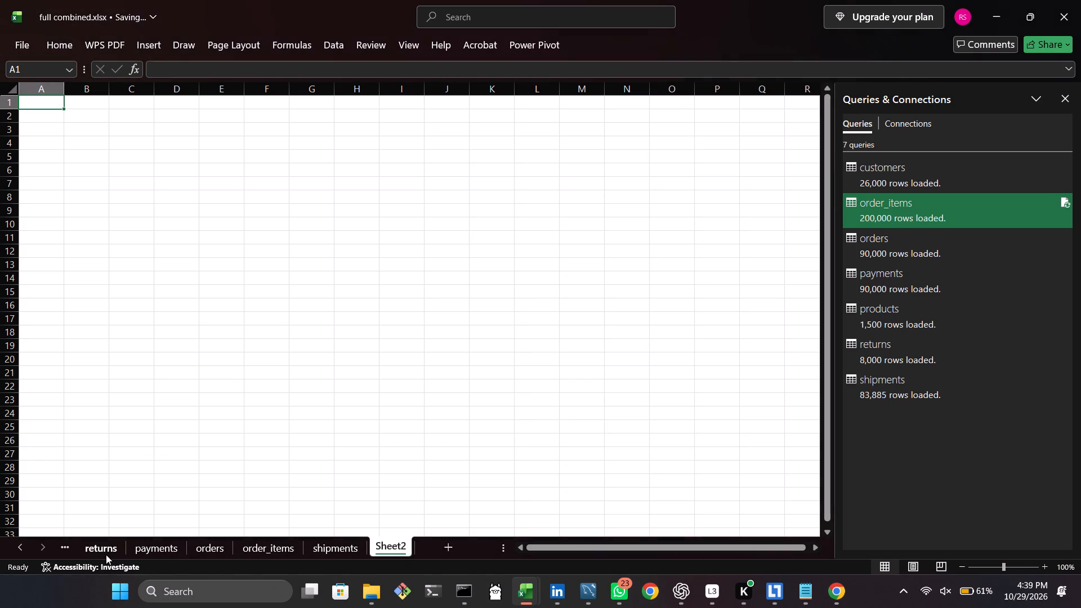
# Go to the customers sheet and view the filter options of its phone column.
pyautogui.click(105, 553)
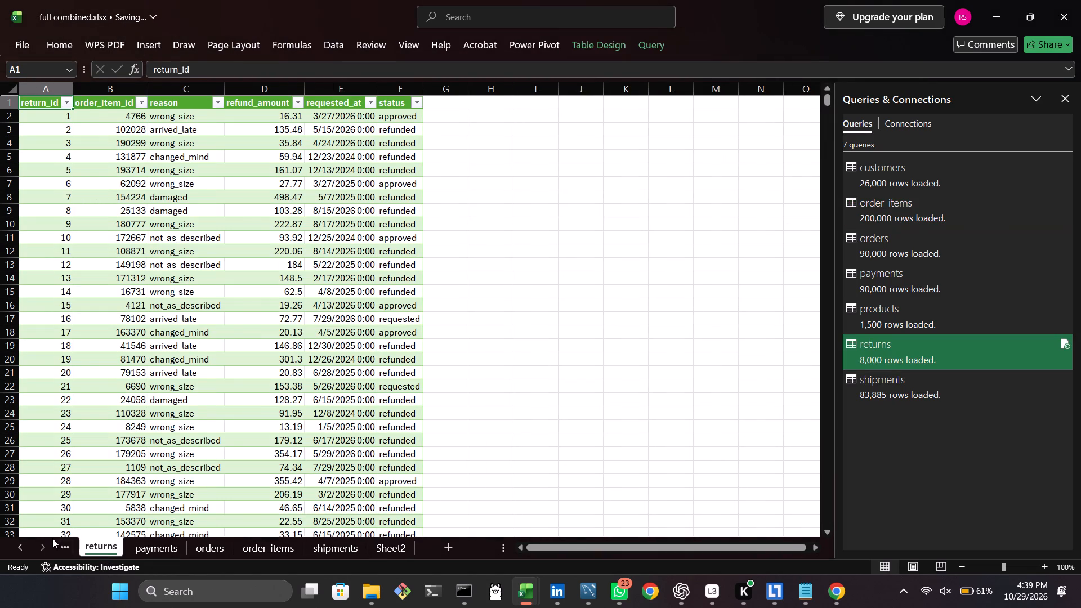
pyautogui.click(60, 542)
pyautogui.tripleClick(60, 542)
pyautogui.doubleClick(60, 542)
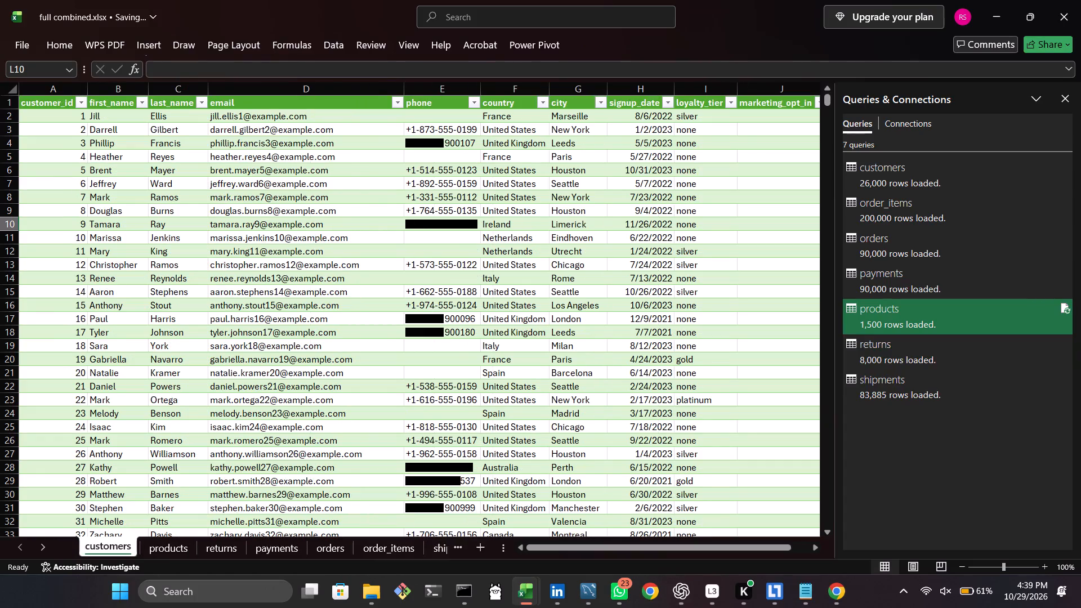
pyautogui.click(474, 105)
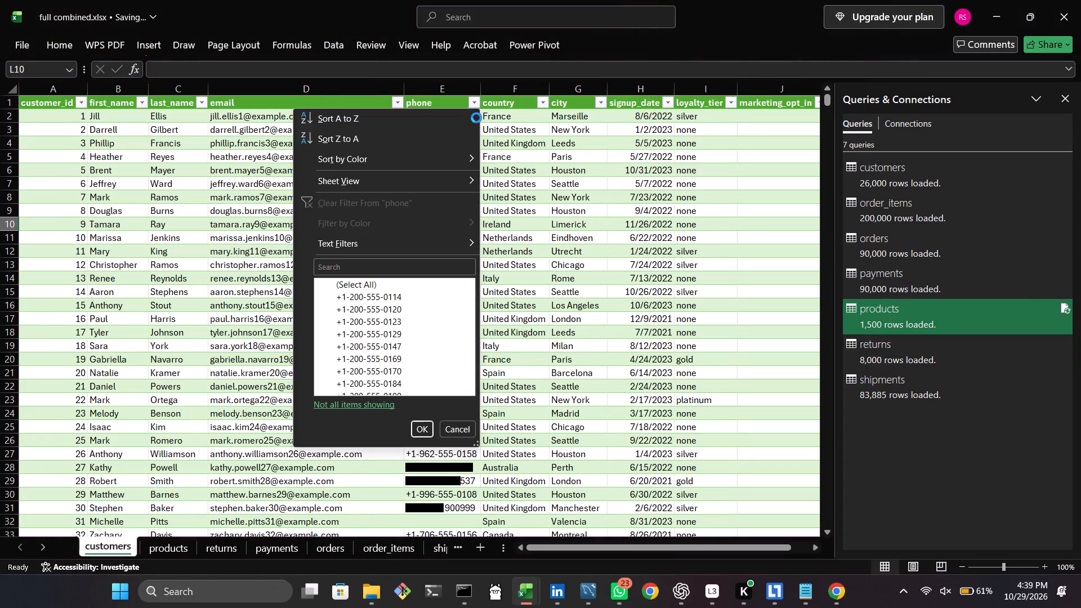
pyautogui.click(560, 369)
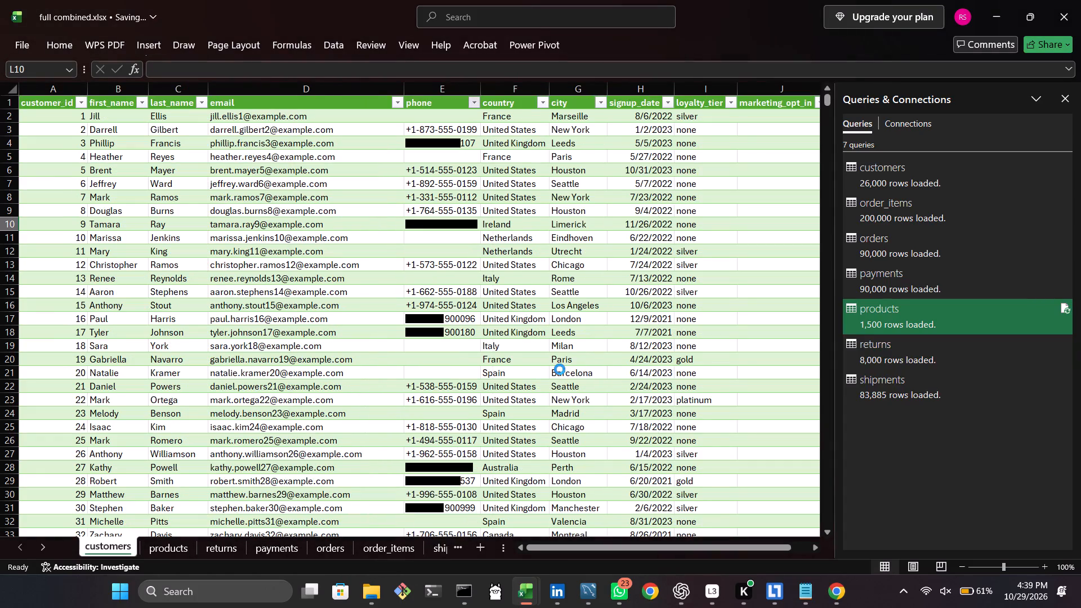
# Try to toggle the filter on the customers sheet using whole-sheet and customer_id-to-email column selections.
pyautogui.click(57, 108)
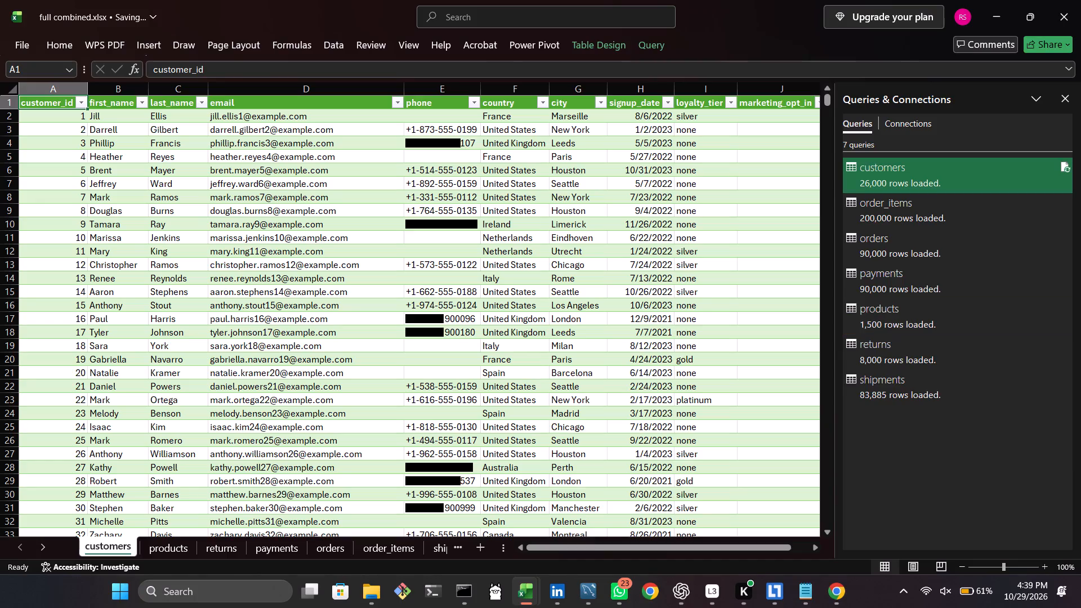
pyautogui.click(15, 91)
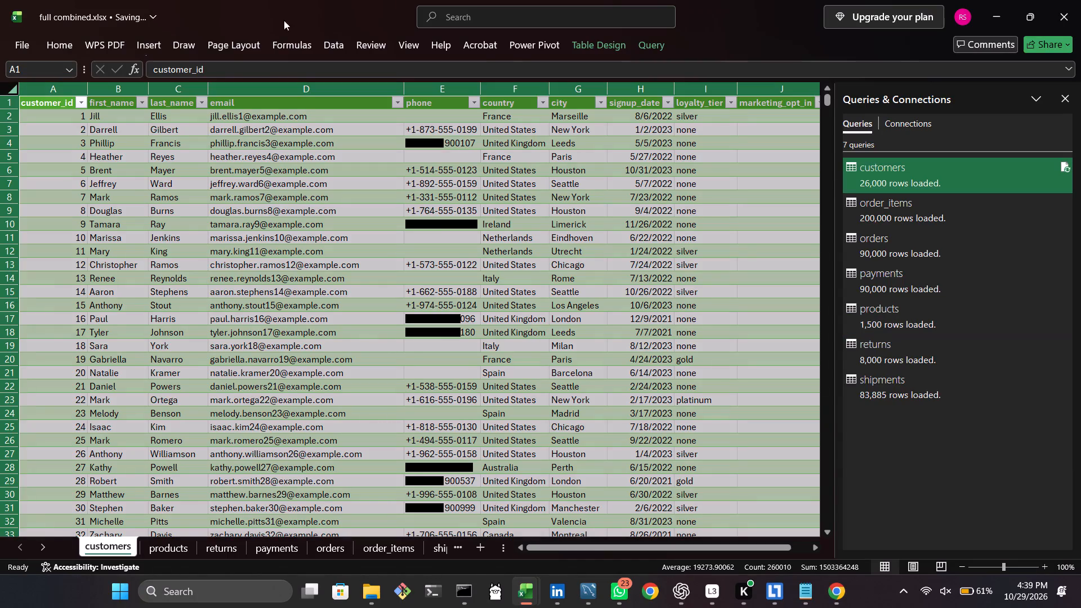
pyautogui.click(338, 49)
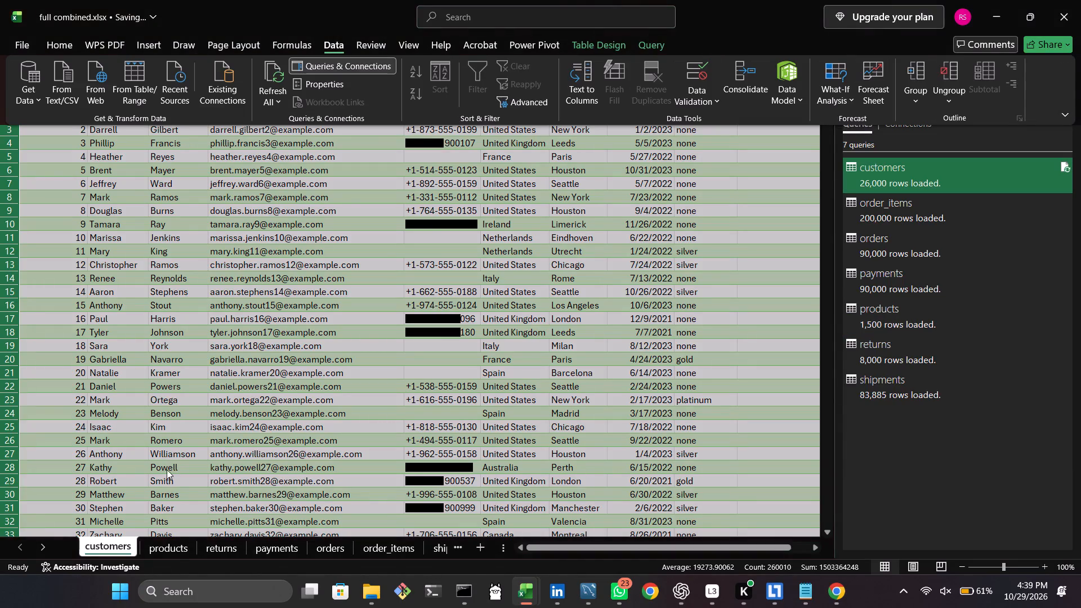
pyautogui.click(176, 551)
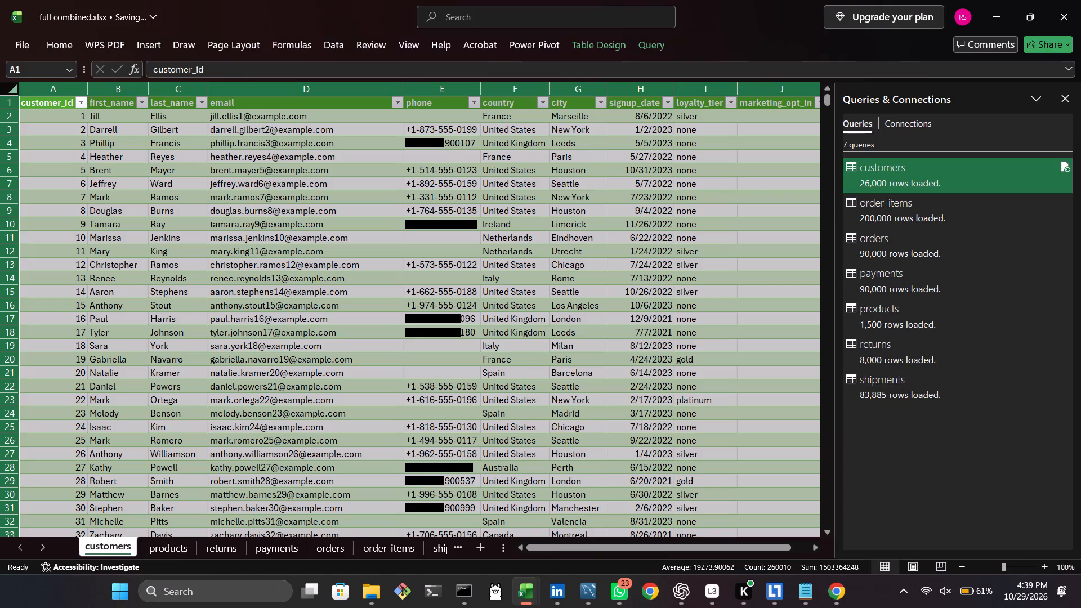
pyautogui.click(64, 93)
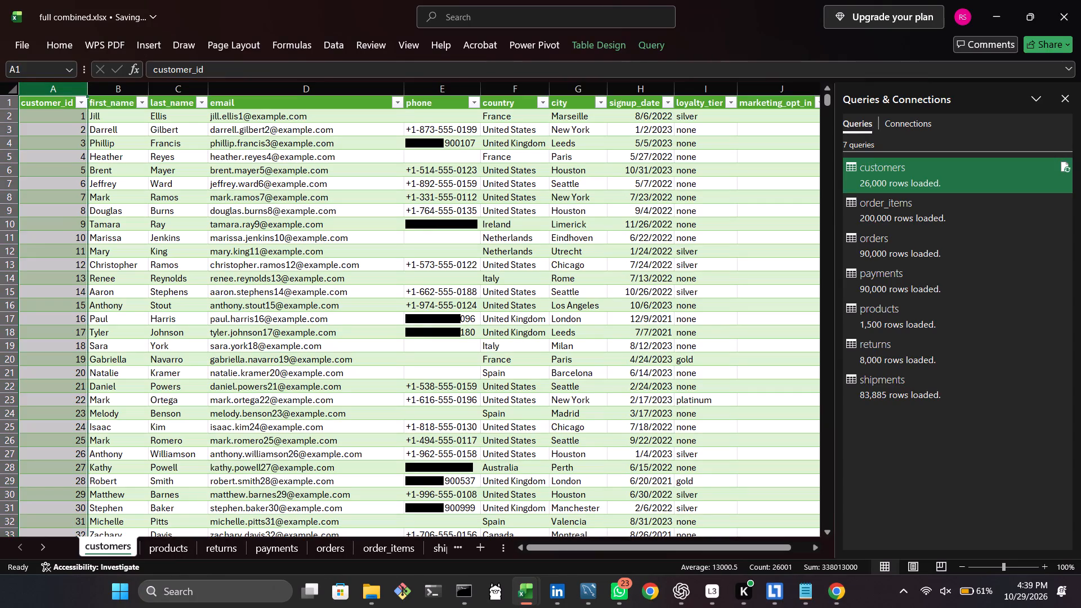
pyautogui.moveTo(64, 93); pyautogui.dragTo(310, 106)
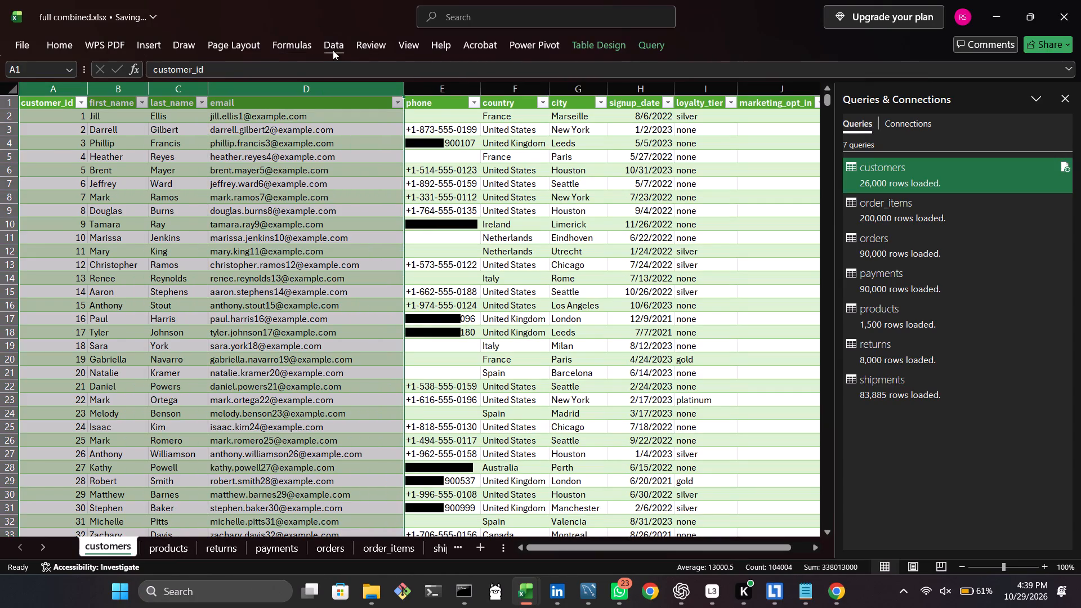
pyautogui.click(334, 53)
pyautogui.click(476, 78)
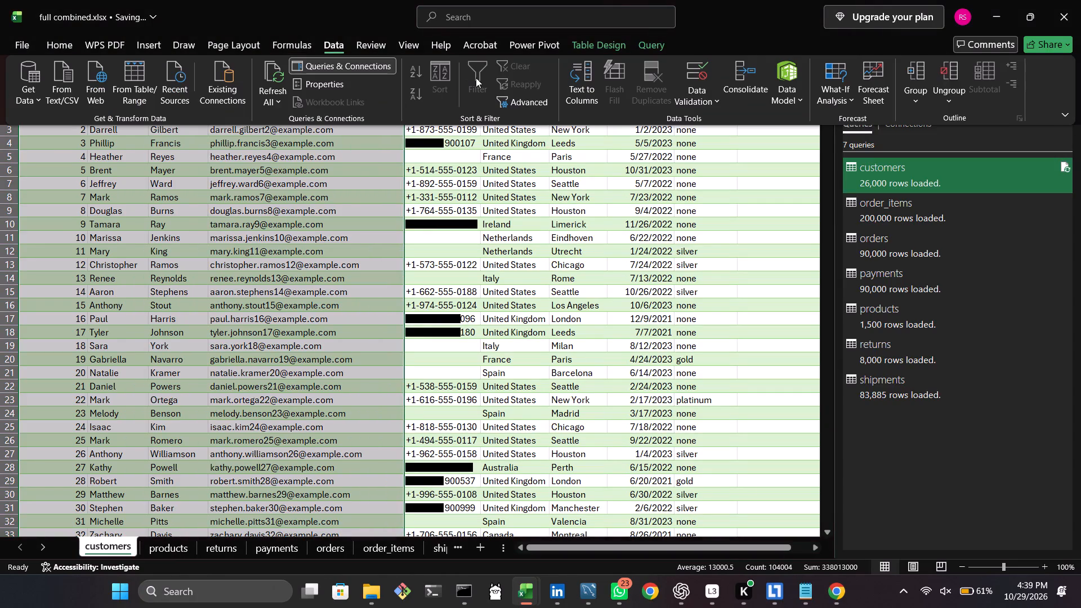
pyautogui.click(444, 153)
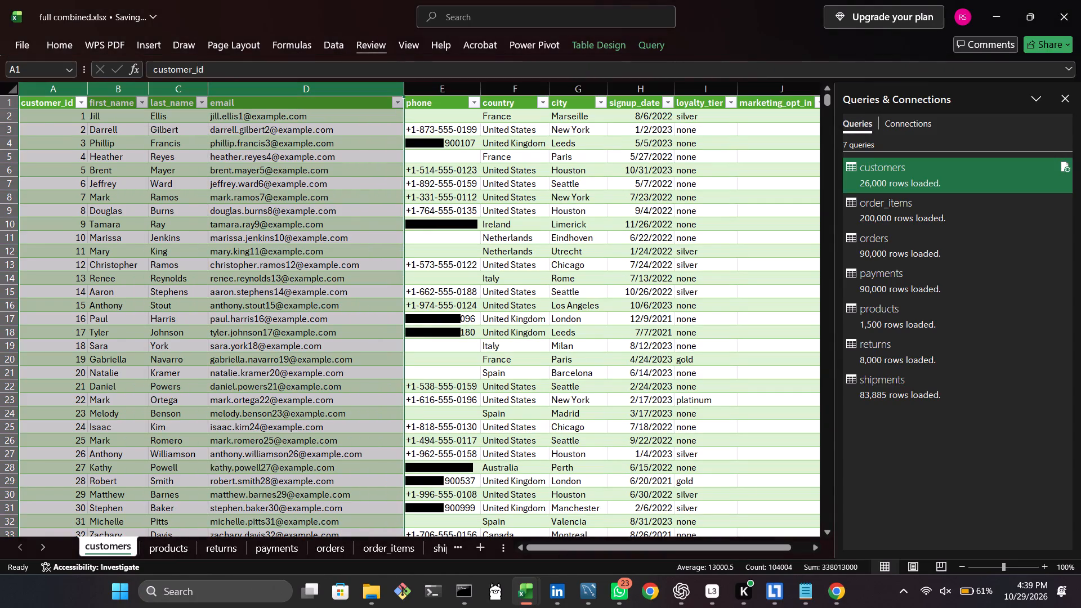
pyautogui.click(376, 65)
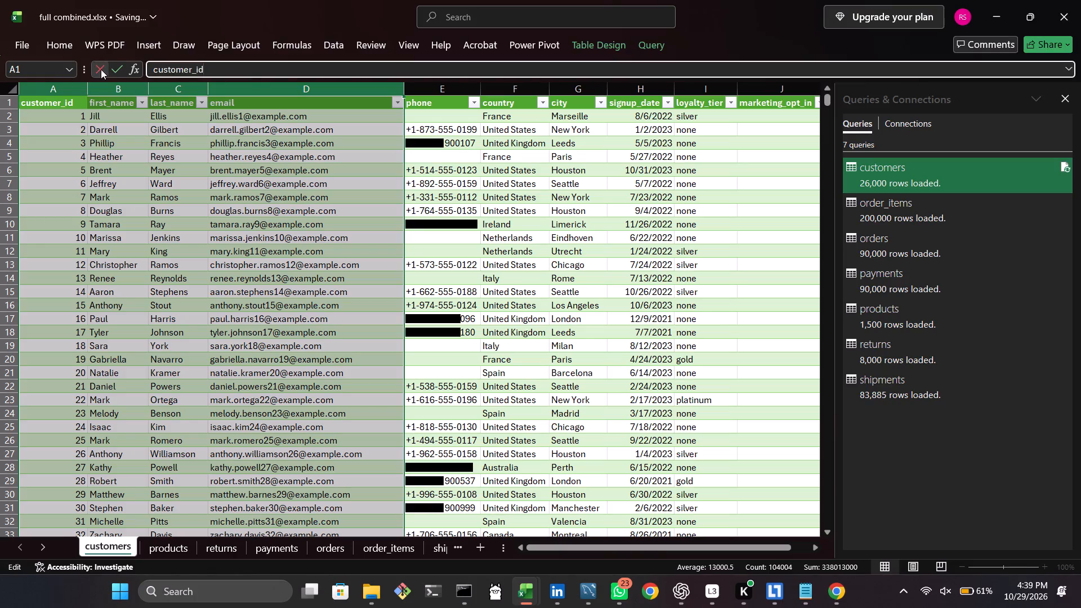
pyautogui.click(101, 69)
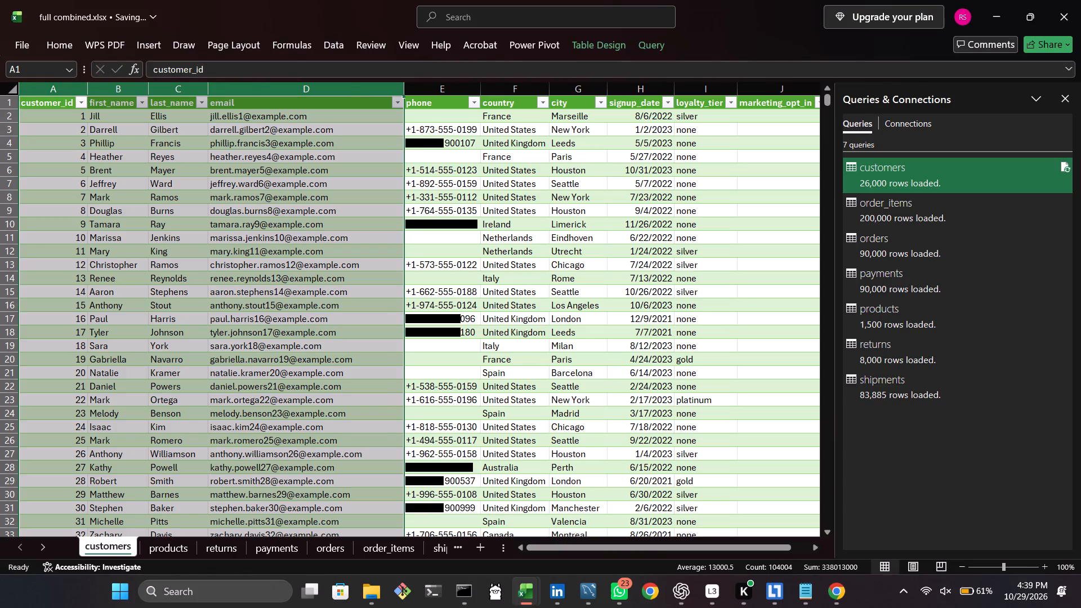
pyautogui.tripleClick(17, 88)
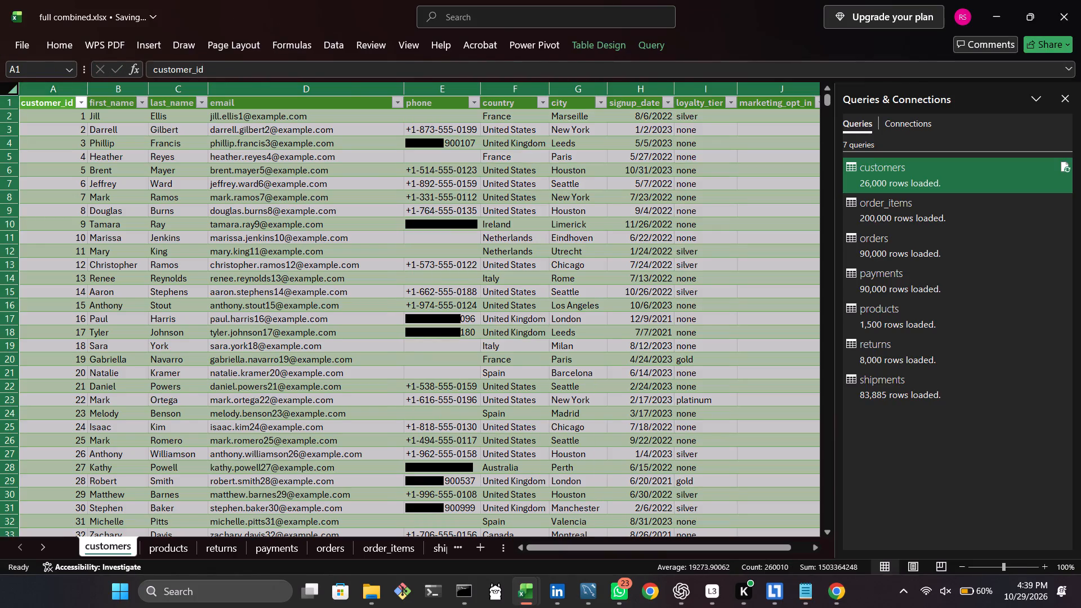
# Turn off the header filters of the customers table.
pyautogui.click(660, 178)
pyautogui.click(338, 39)
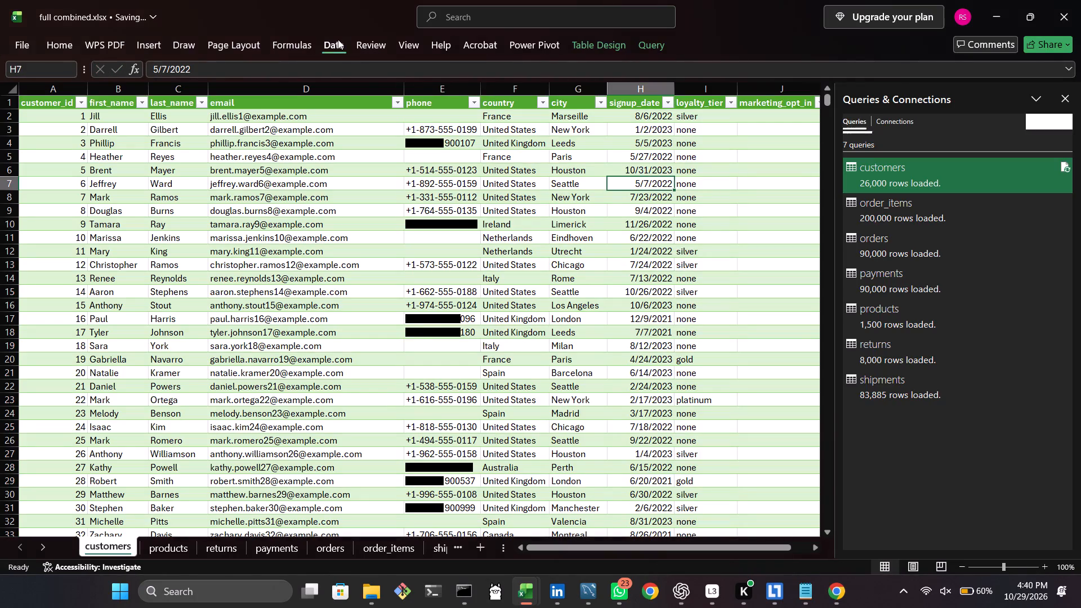
pyautogui.click(479, 75)
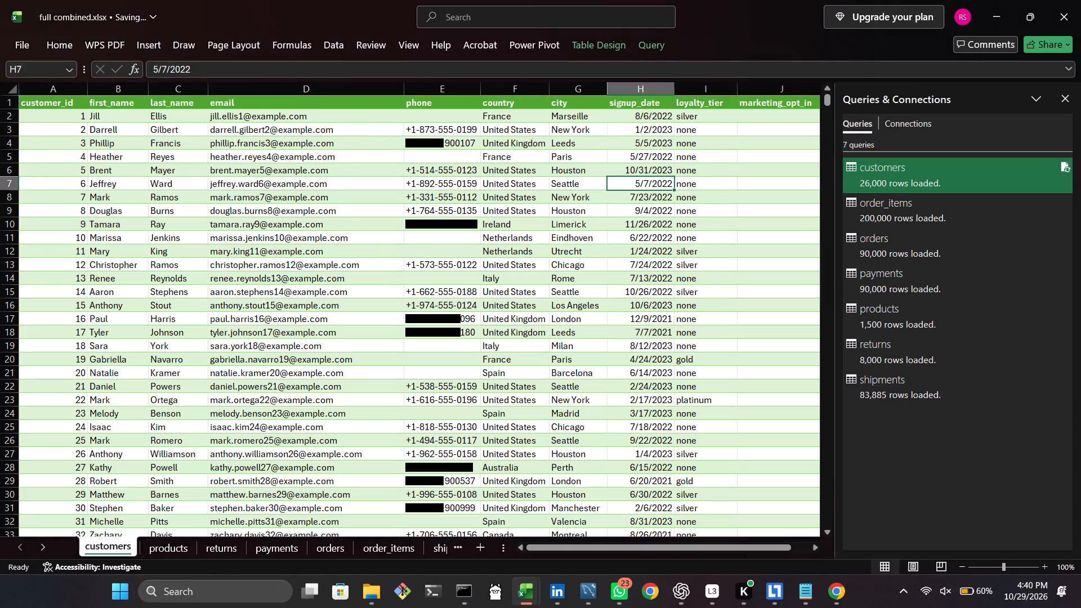
# Examine the products, customers and order_items sheets, including the filtered rows further down order_items.
pyautogui.click(187, 557)
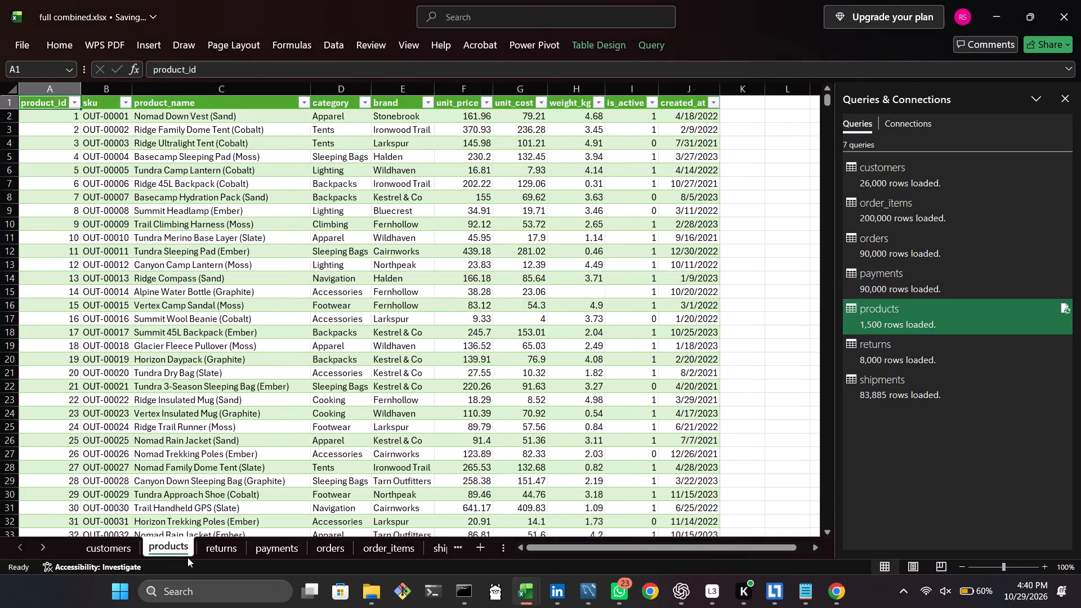
pyautogui.click(129, 544)
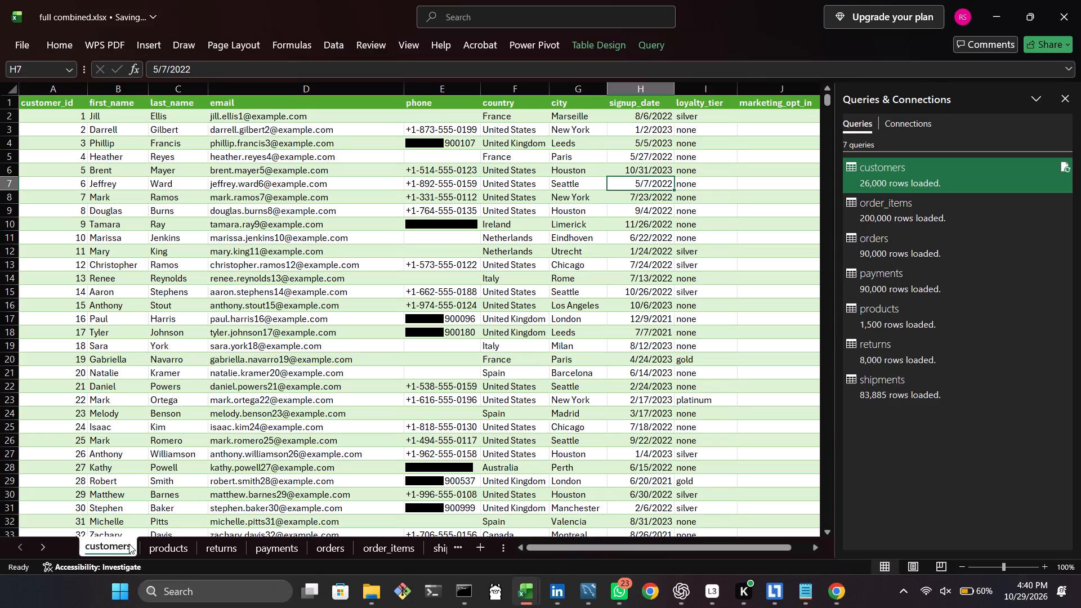
pyautogui.click(387, 545)
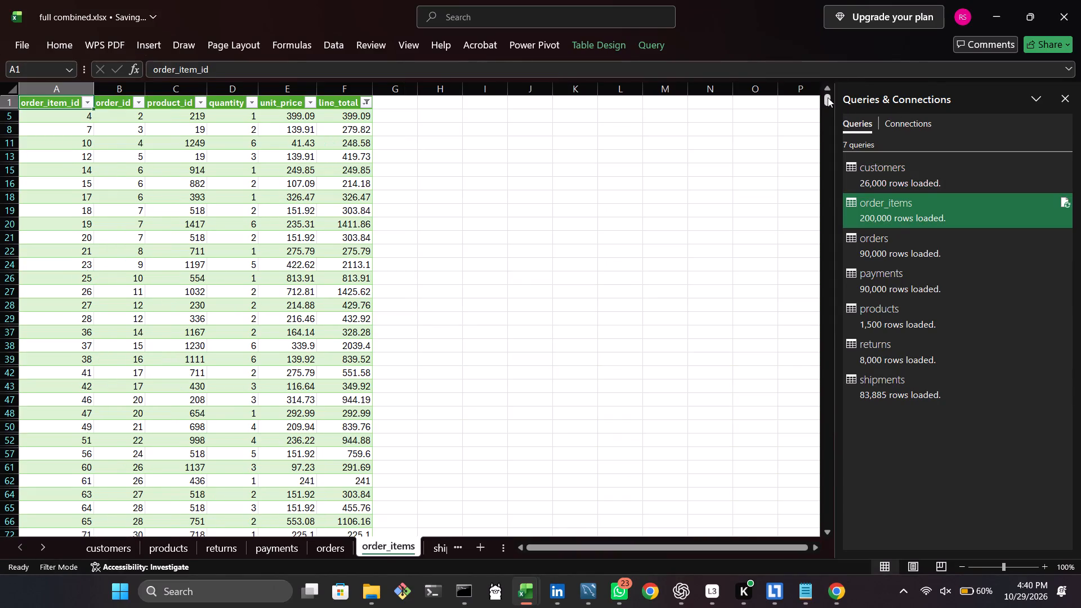
pyautogui.moveTo(827, 97); pyautogui.dragTo(826, 196)
pyautogui.click(826, 196)
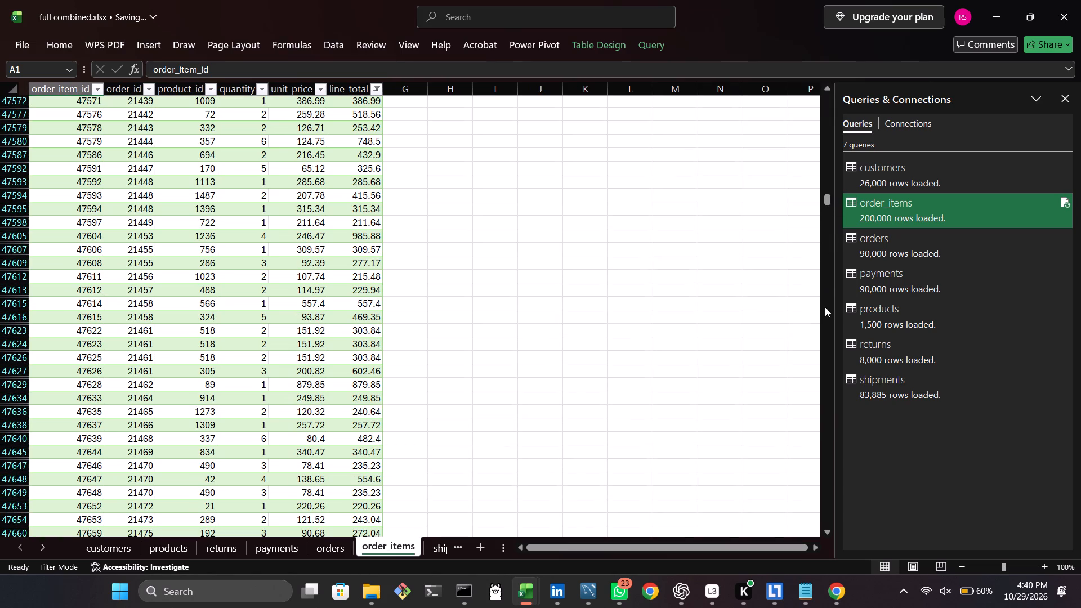
pyautogui.moveTo(854, 191); pyautogui.dragTo(848, 222)
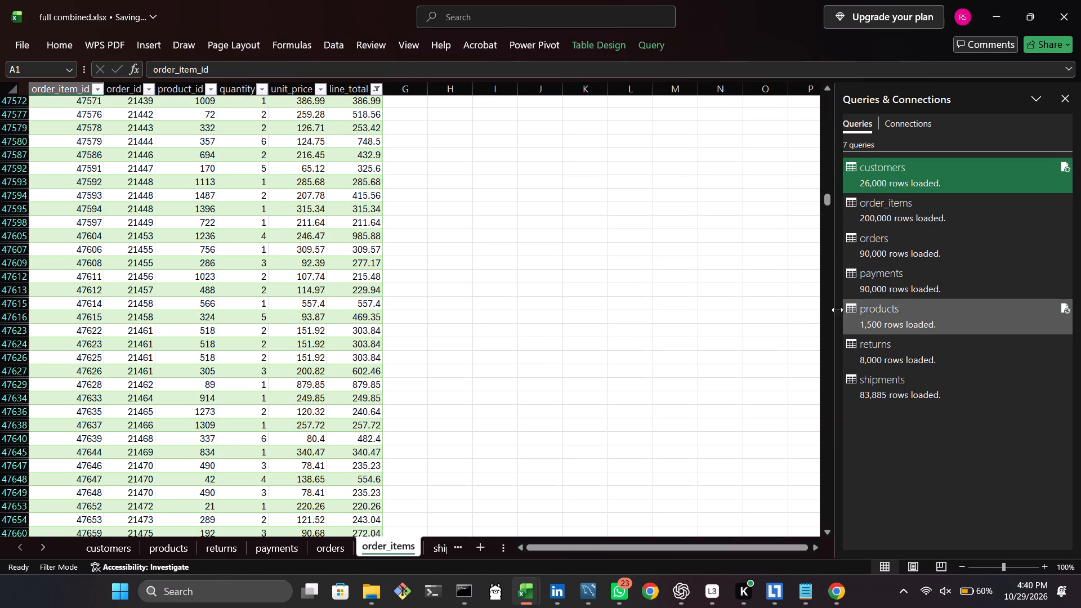
pyautogui.click(365, 21)
pyautogui.click(162, 6)
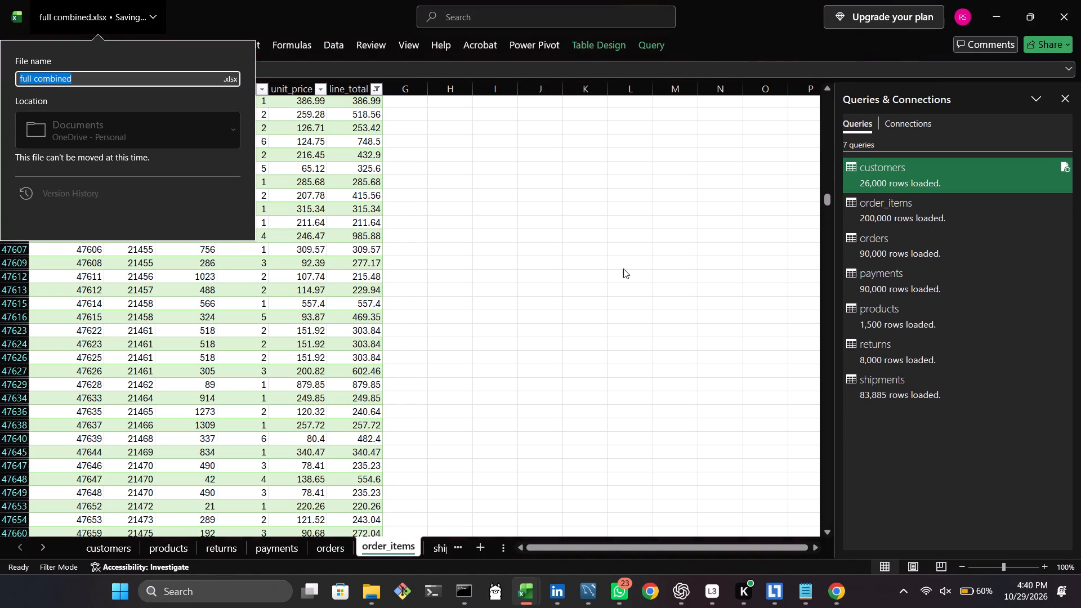
pyautogui.click(827, 198)
pyautogui.moveTo(827, 198); pyautogui.dragTo(825, 83)
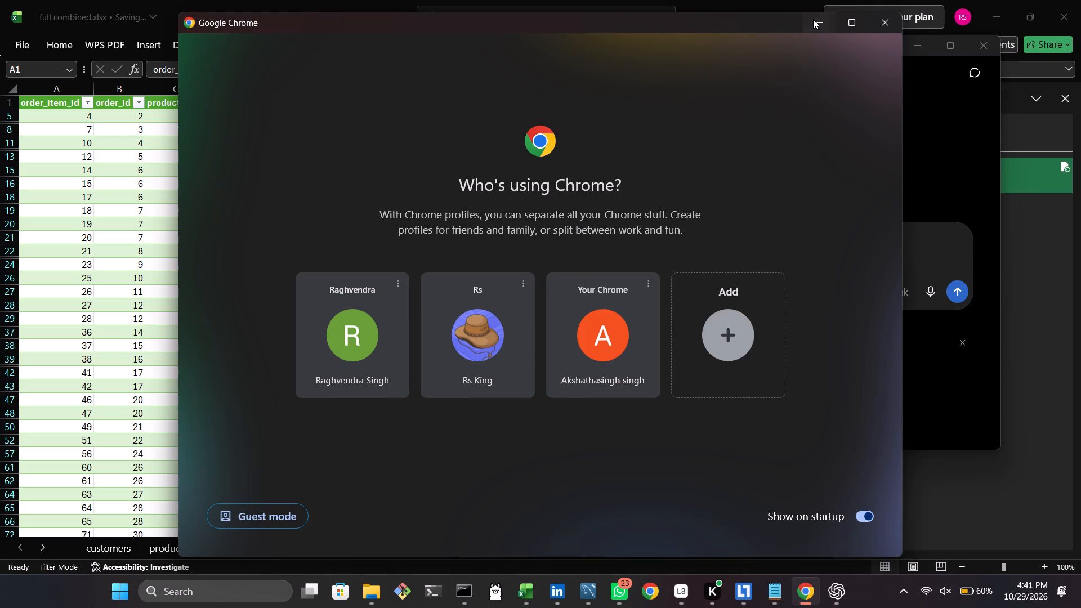
pyautogui.click(873, 17)
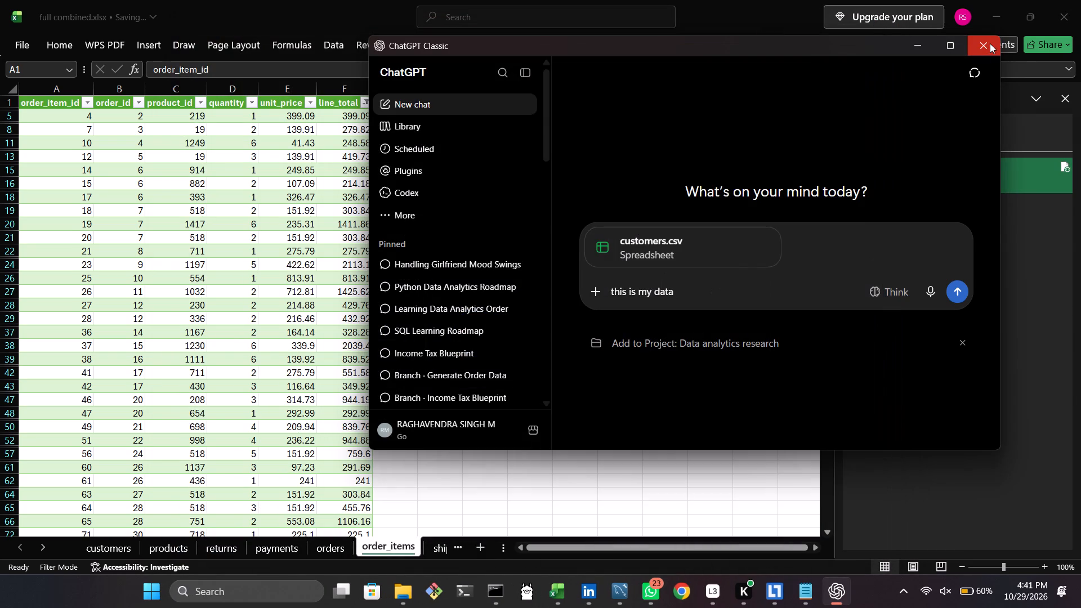
pyautogui.click(990, 43)
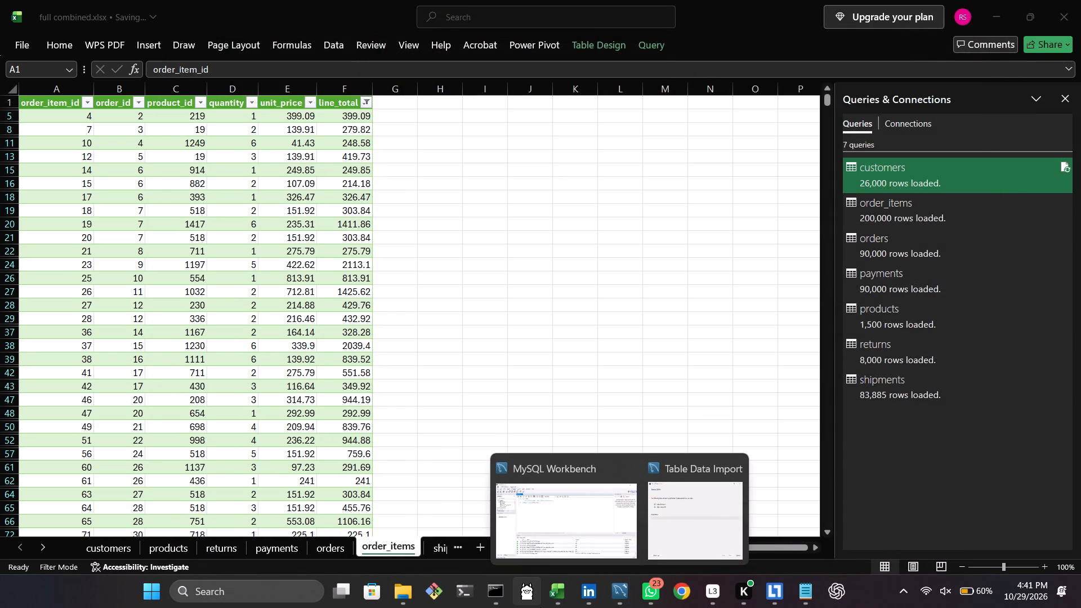
# Switch to File Explorer and look through the Downloads folder down to its Tiny files group.
pyautogui.click(410, 589)
pyautogui.click(252, 268)
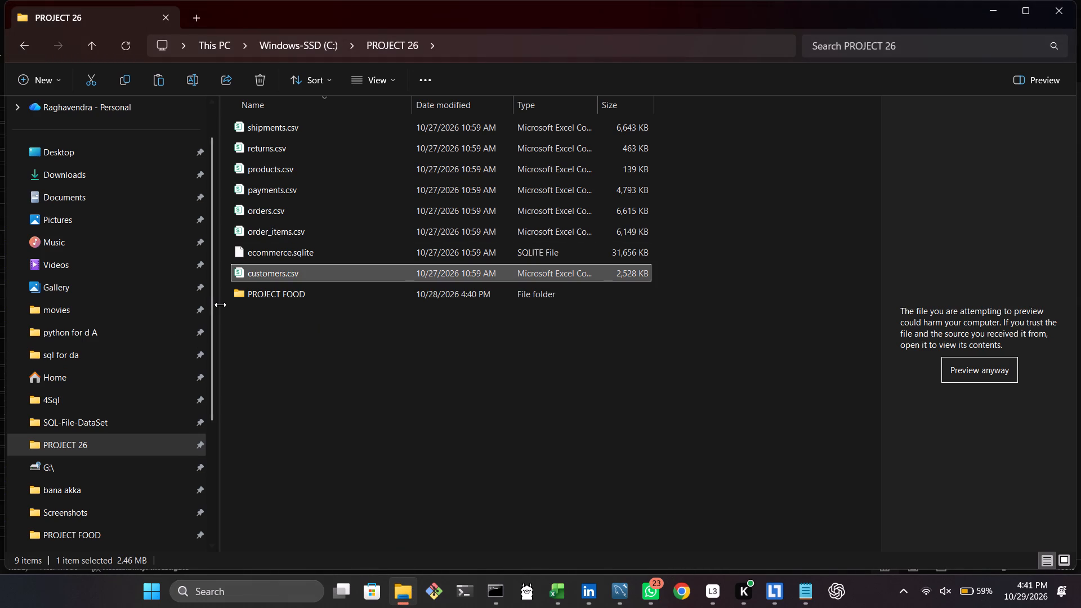
pyautogui.click(104, 216)
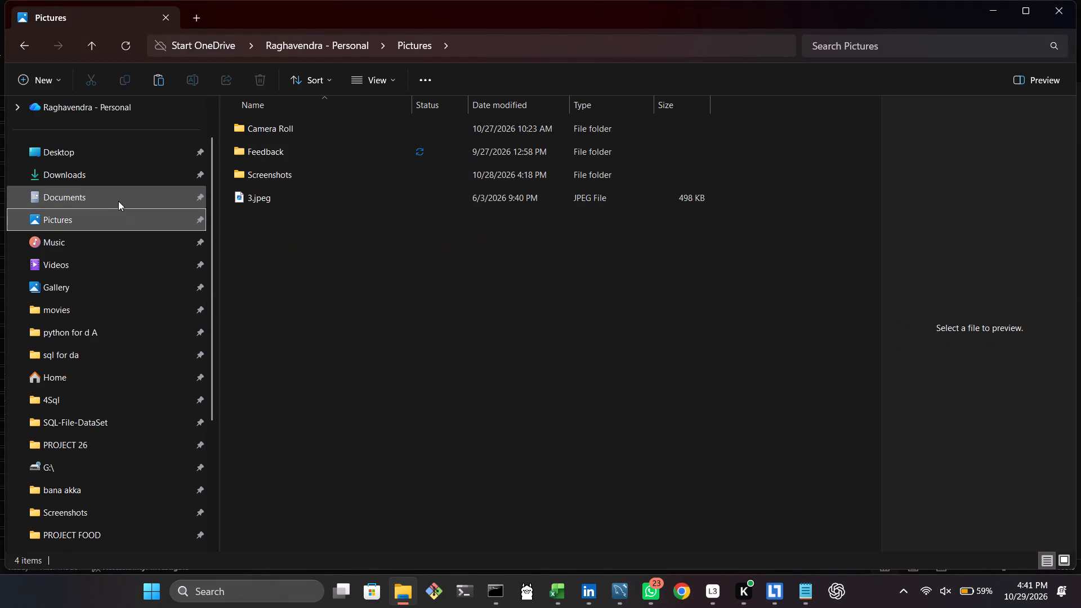
pyautogui.click(106, 181)
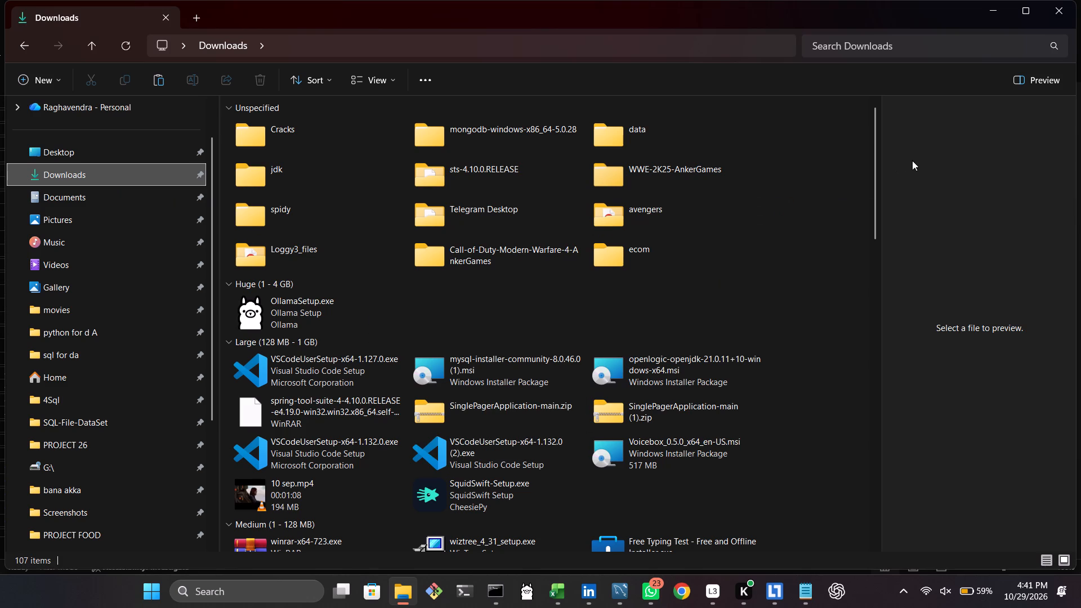
pyautogui.moveTo(875, 157); pyautogui.dragTo(868, 178)
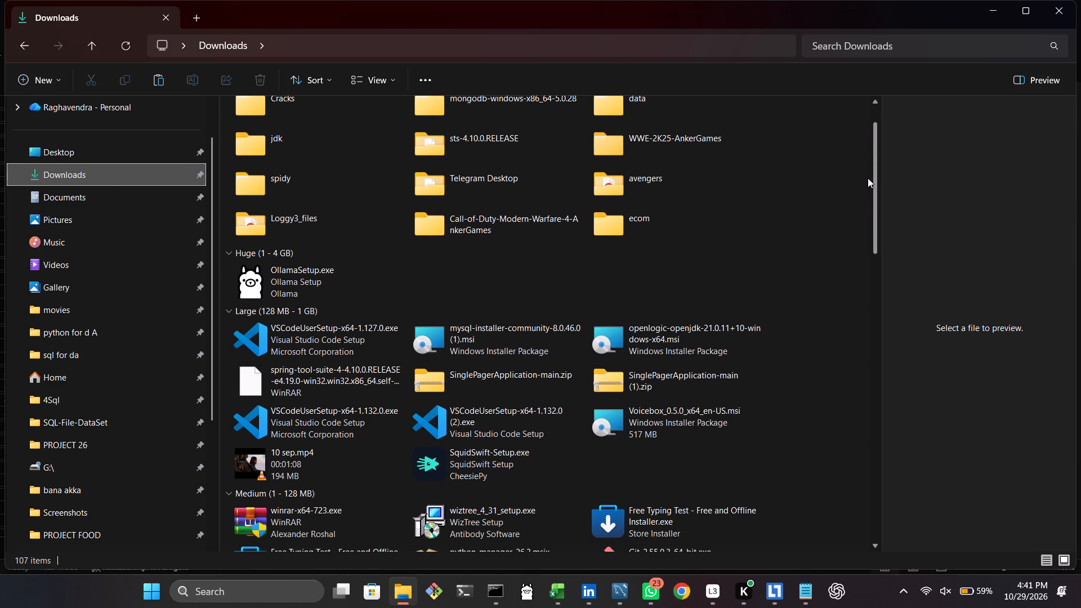
pyautogui.moveTo(868, 178); pyautogui.dragTo(878, 391)
pyautogui.doubleClick(878, 391)
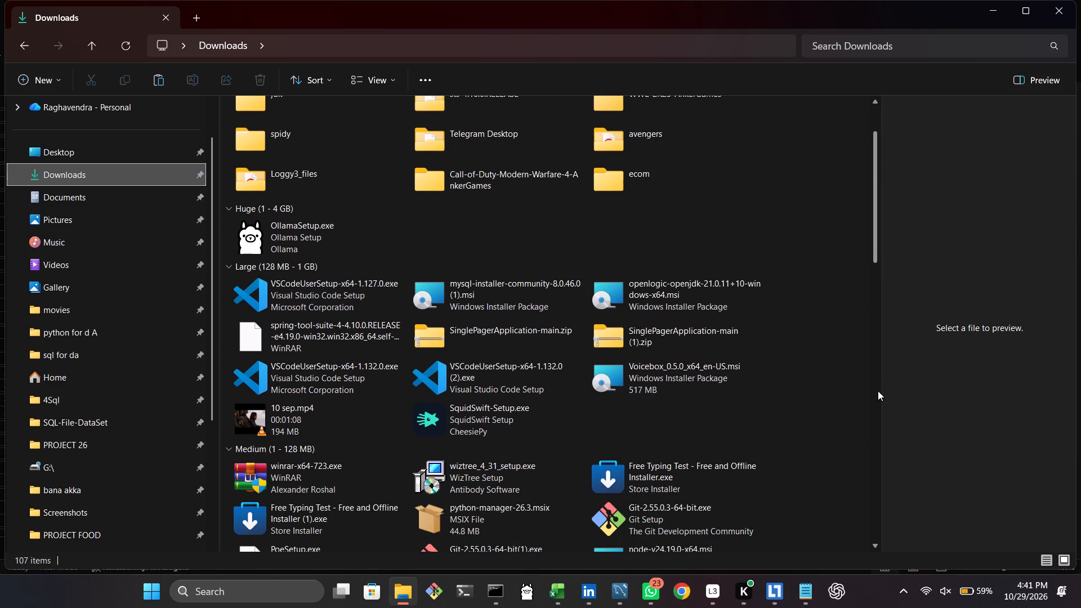
pyautogui.moveTo(878, 391); pyautogui.dragTo(876, 379)
pyautogui.moveTo(876, 379); pyautogui.dragTo(871, 473)
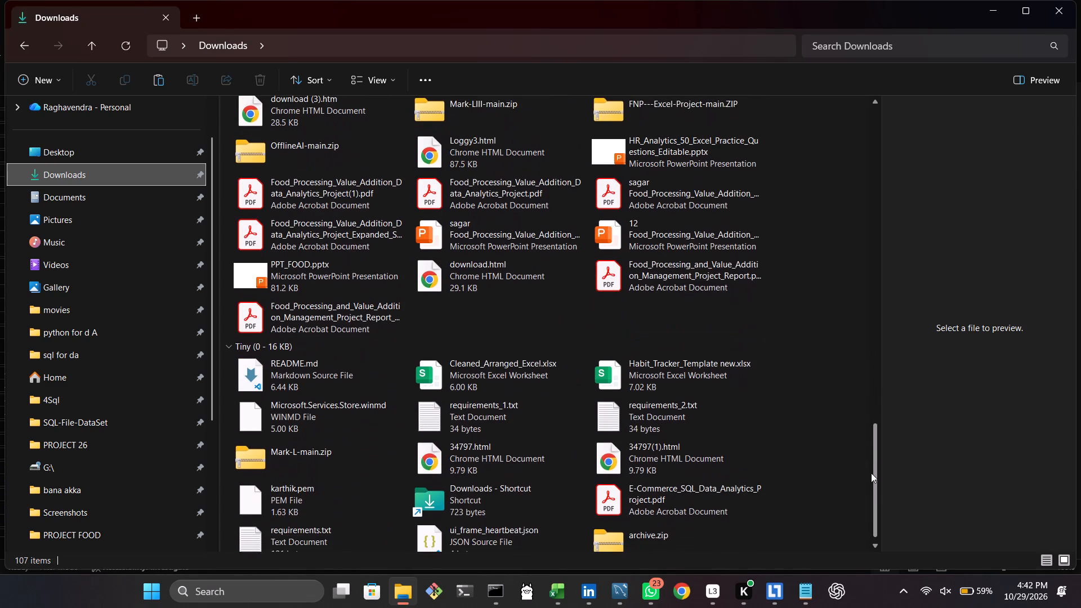
pyautogui.moveTo(871, 473); pyautogui.dragTo(870, 490)
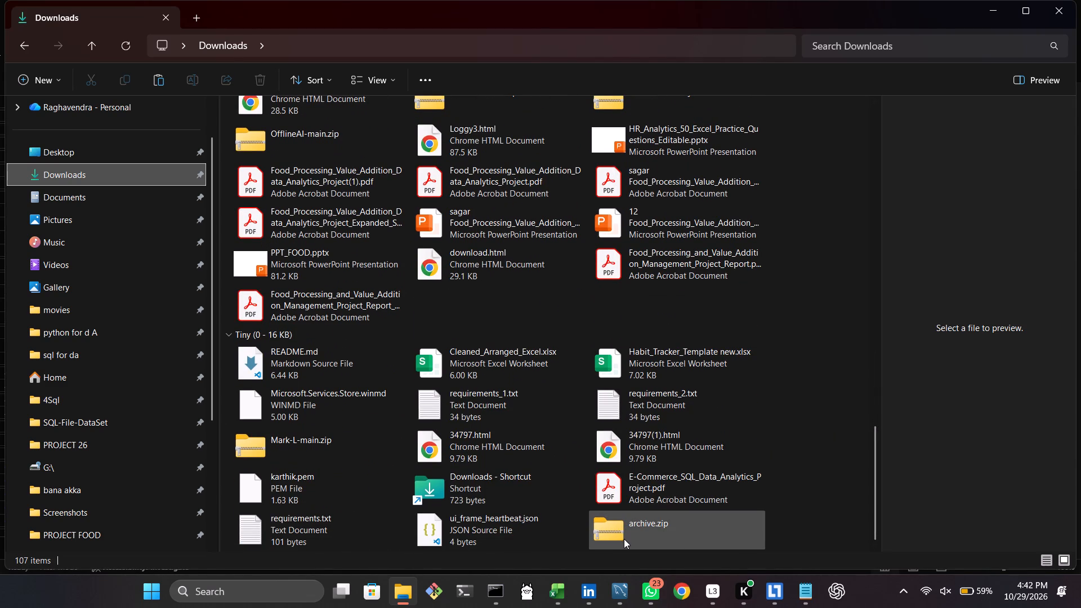
# Check the contents of archive.zip and Mark-L-main.zip, returning to Downloads after each.
pyautogui.doubleClick(624, 539)
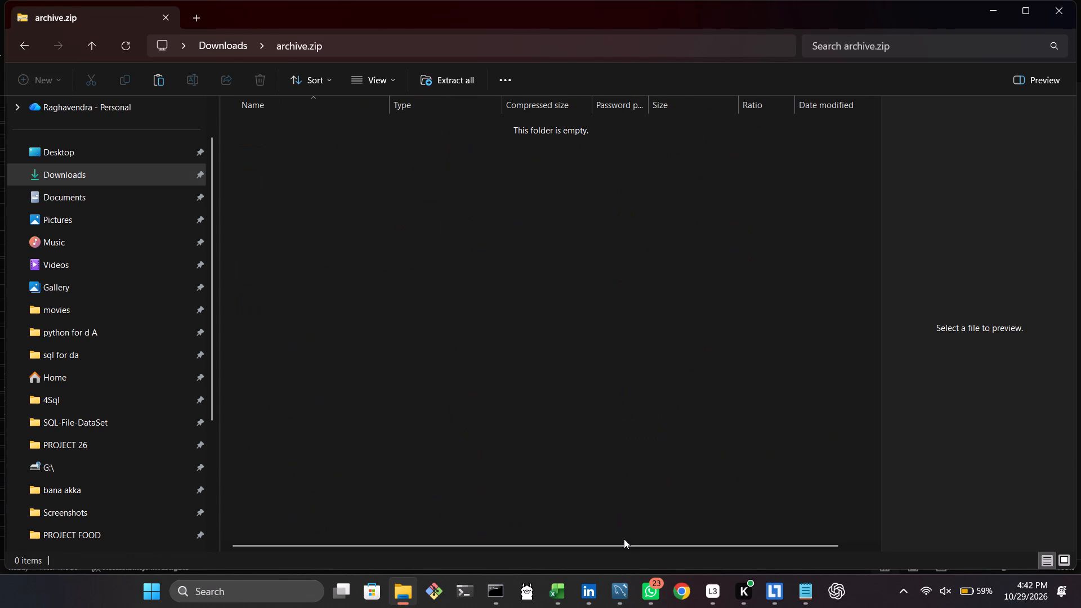
pyautogui.tripleClick(109, 74)
pyautogui.click(109, 74)
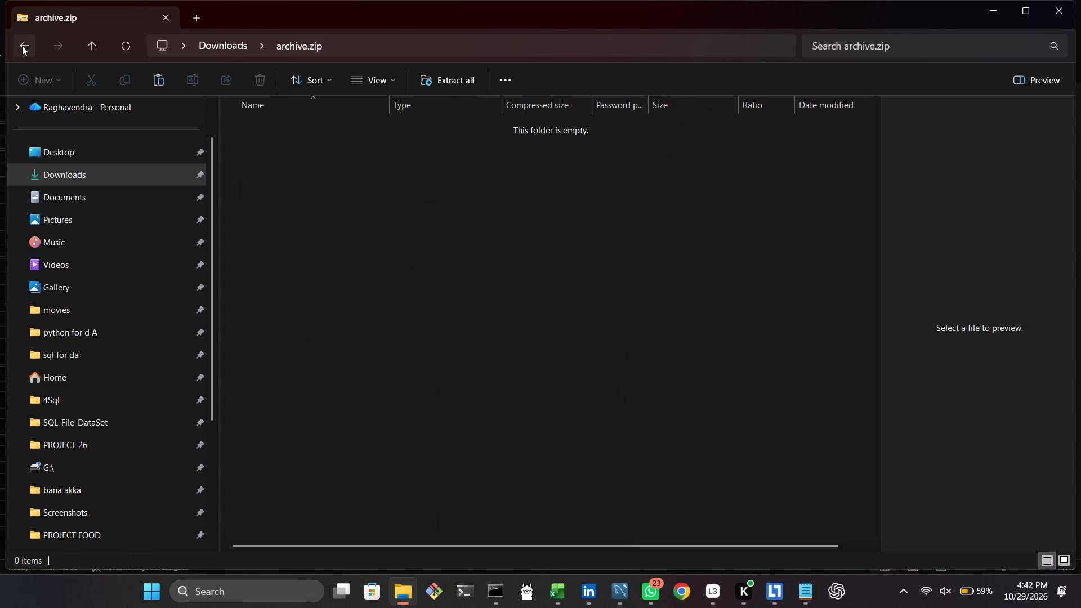
pyautogui.click(22, 46)
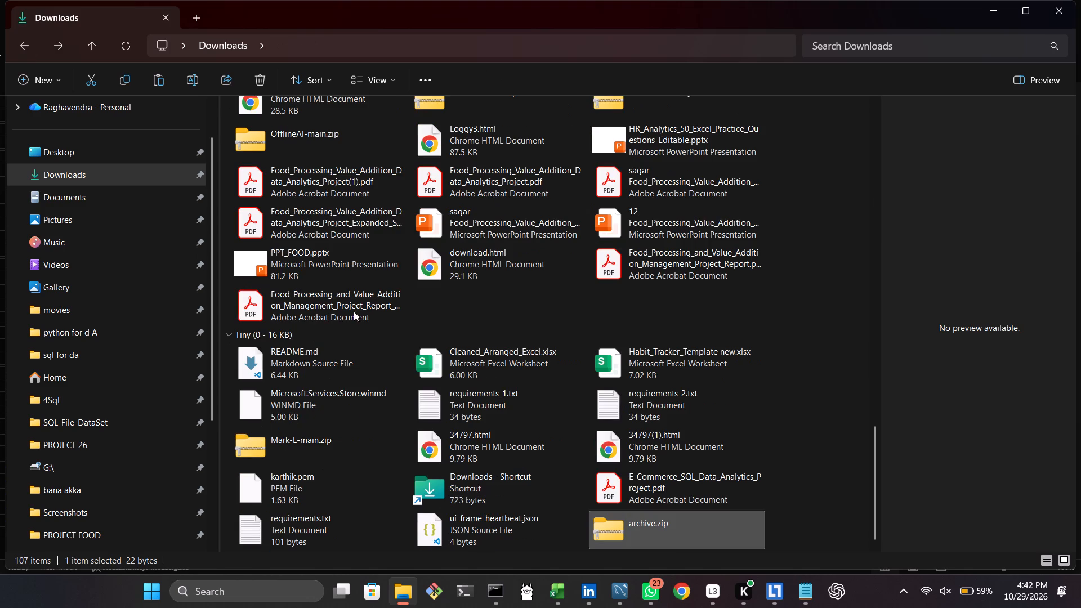
pyautogui.doubleClick(273, 462)
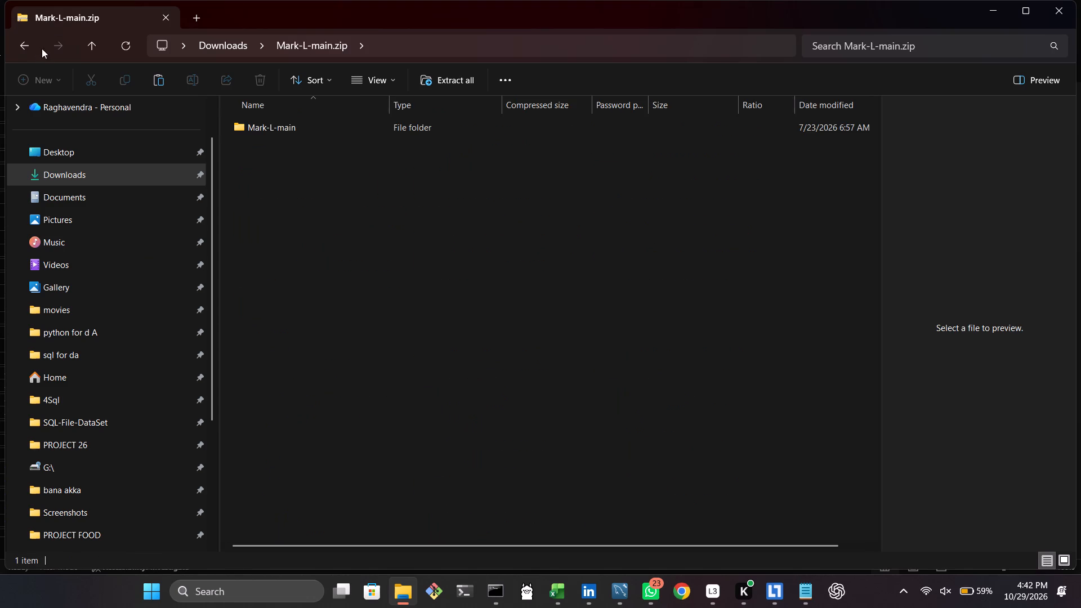
pyautogui.click(29, 43)
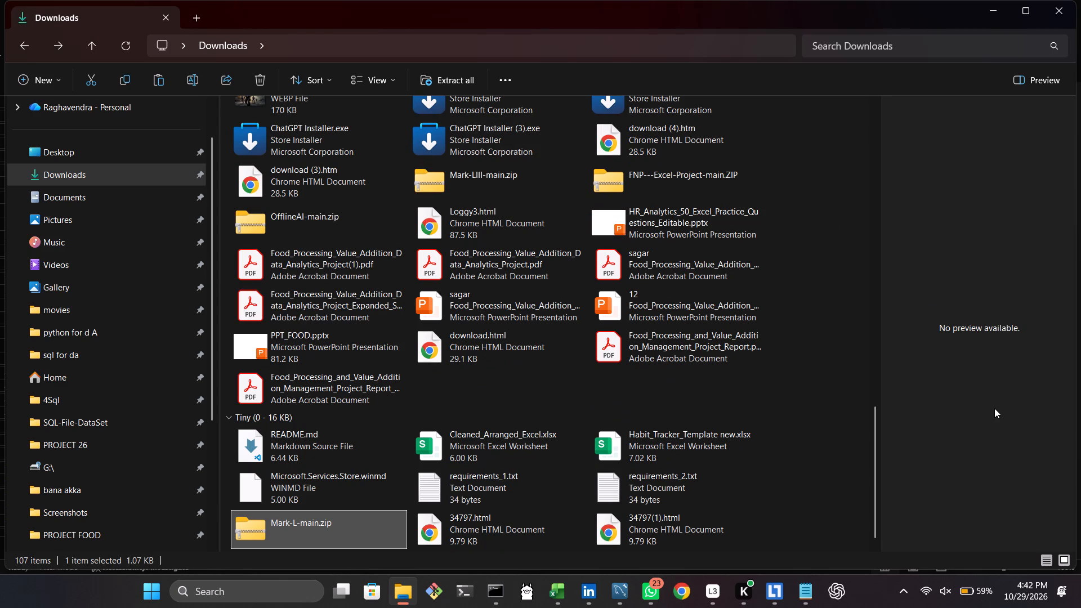
# Open the FNP---Excel-Project-main.ZIP archive in Downloads to view its contents.
pyautogui.moveTo(875, 409); pyautogui.dragTo(875, 398)
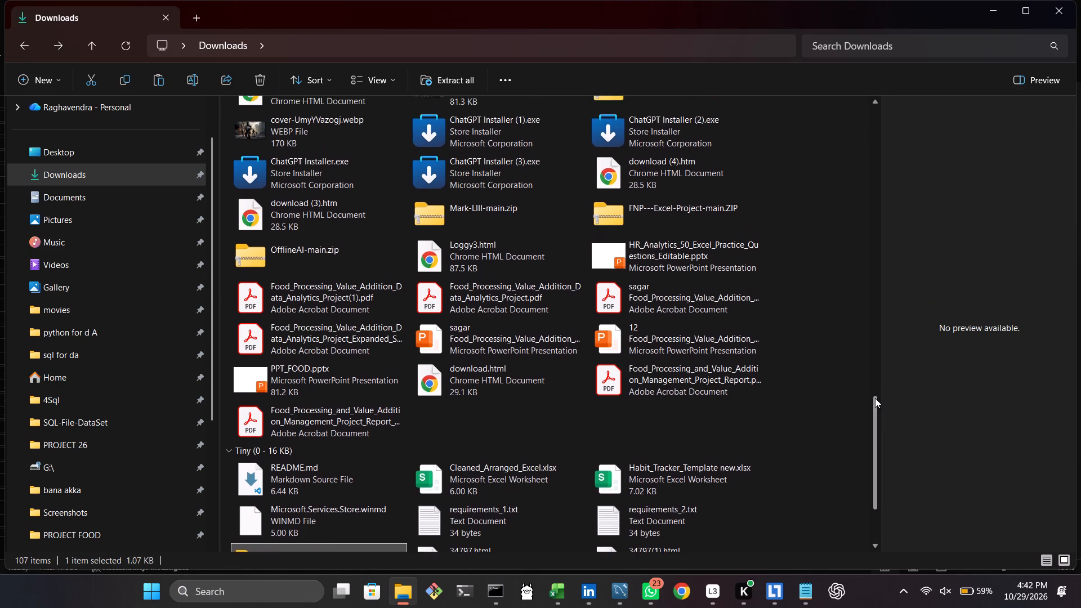
pyautogui.moveTo(875, 398); pyautogui.dragTo(877, 373)
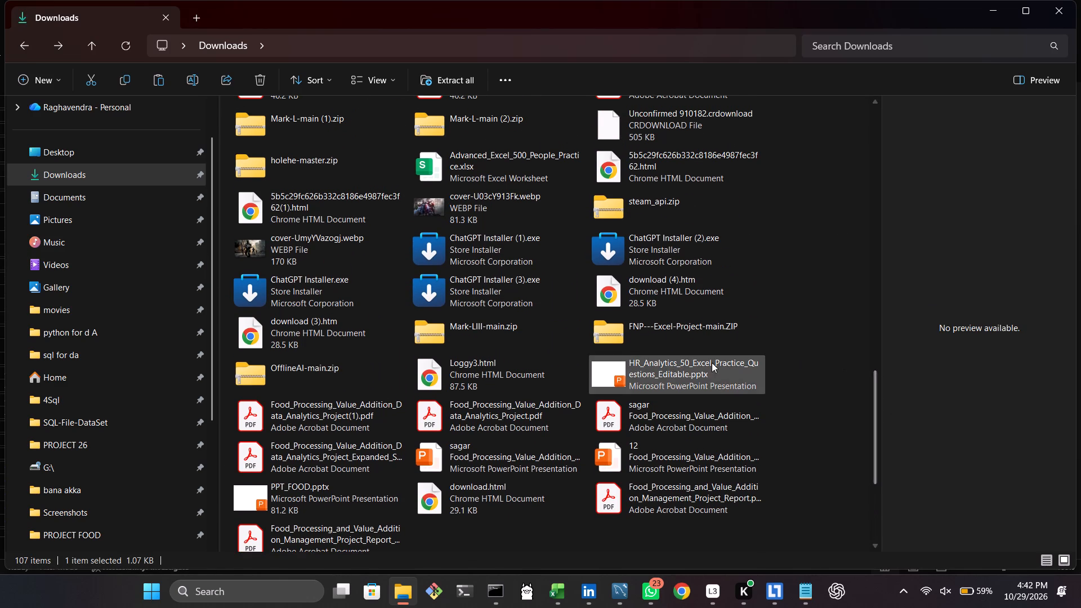
pyautogui.doubleClick(695, 332)
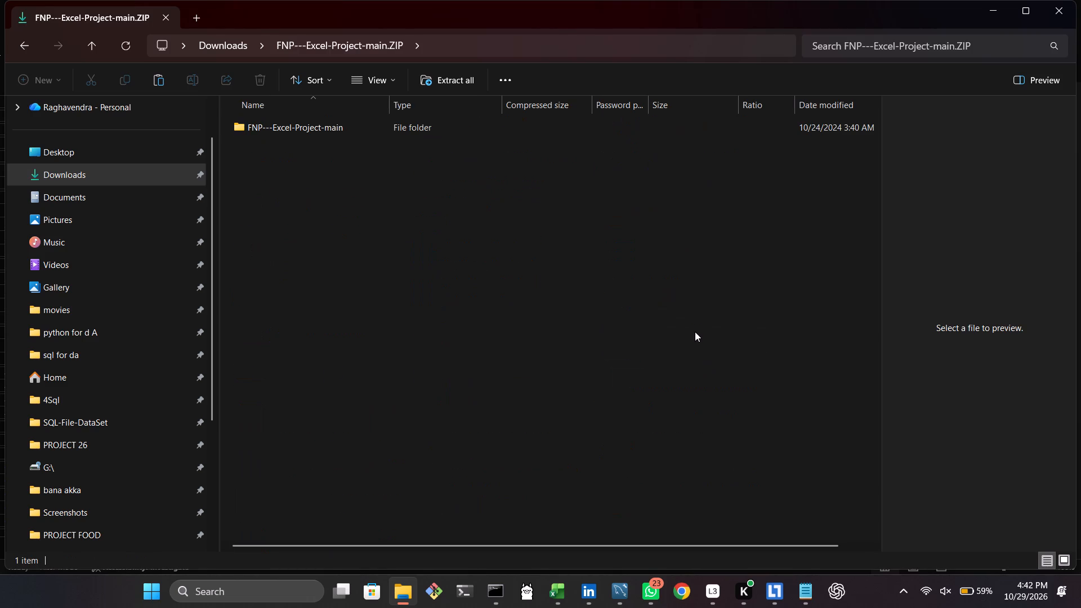
# Open Ferns and Petals Sales Analysis.pdf from the FNP---Excel-Project-main folder inside the archive.
pyautogui.click(495, 136)
pyautogui.click(412, 118)
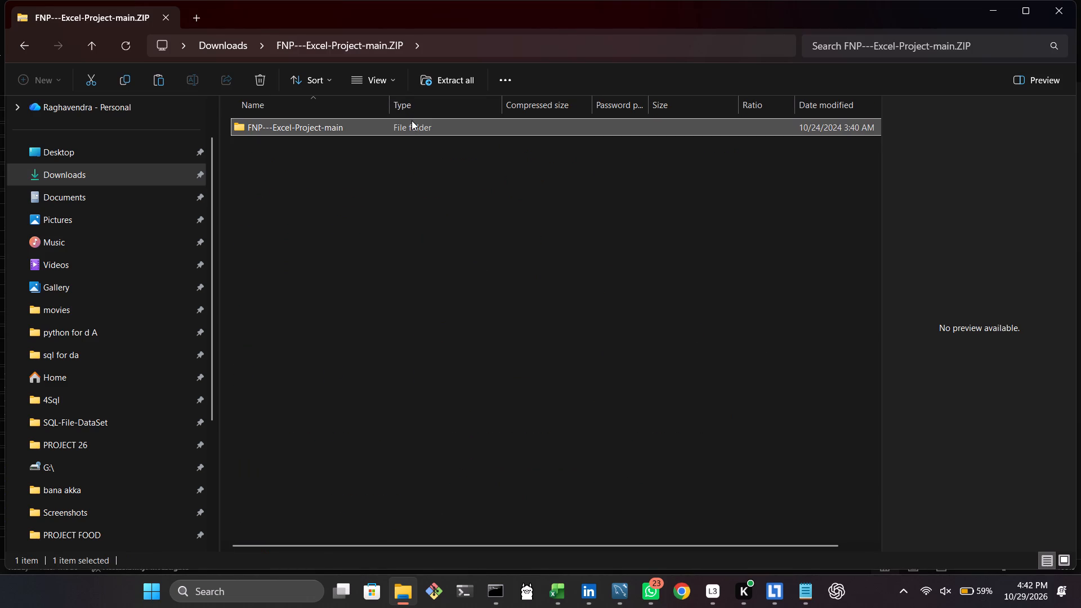
pyautogui.doubleClick(412, 120)
pyautogui.doubleClick(389, 149)
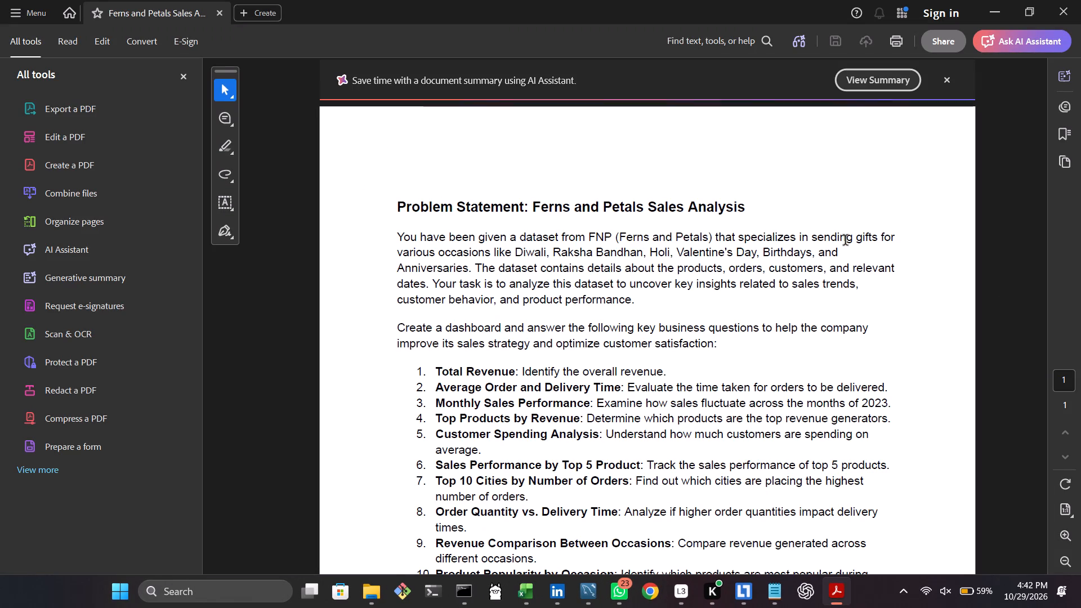
# Read the PDF's problem statement and its list of business questions, and return to the project folder in File Explorer.
pyautogui.moveTo(1026, 361); pyautogui.dragTo(1071, 468)
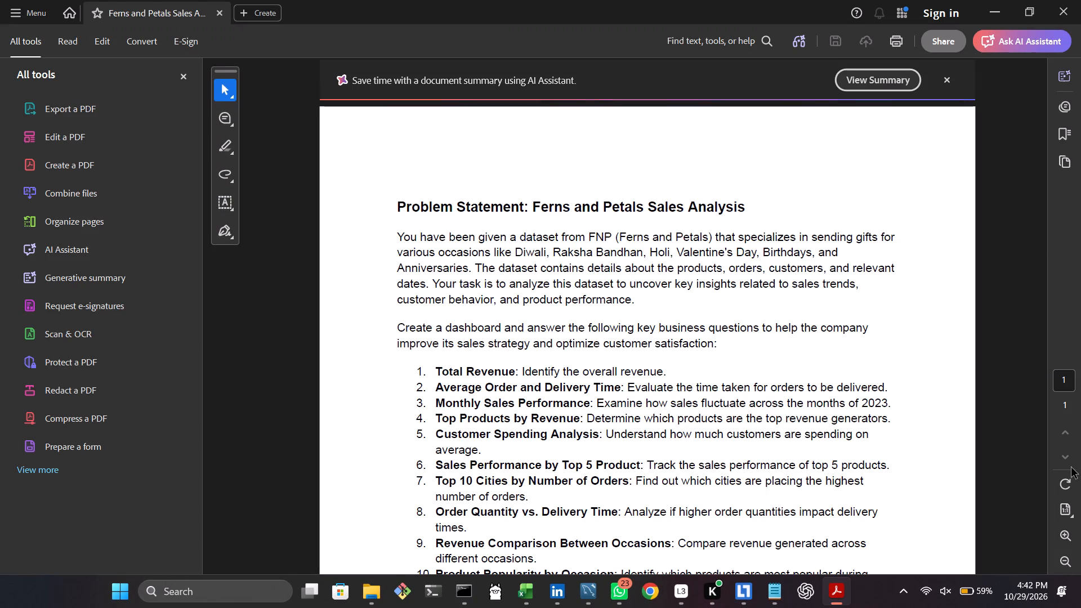
pyautogui.moveTo(1071, 468); pyautogui.dragTo(1069, 466)
pyautogui.click(1069, 466)
pyautogui.moveTo(1069, 466); pyautogui.dragTo(1044, 322)
pyautogui.moveTo(1044, 322); pyautogui.dragTo(1044, 324)
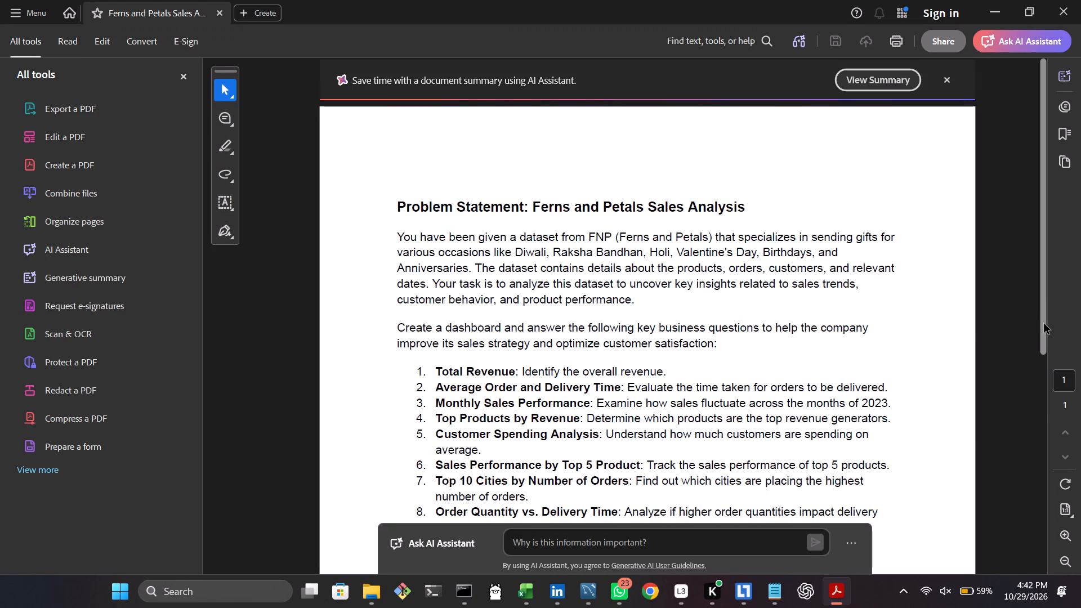
pyautogui.moveTo(1044, 324); pyautogui.dragTo(1042, 383)
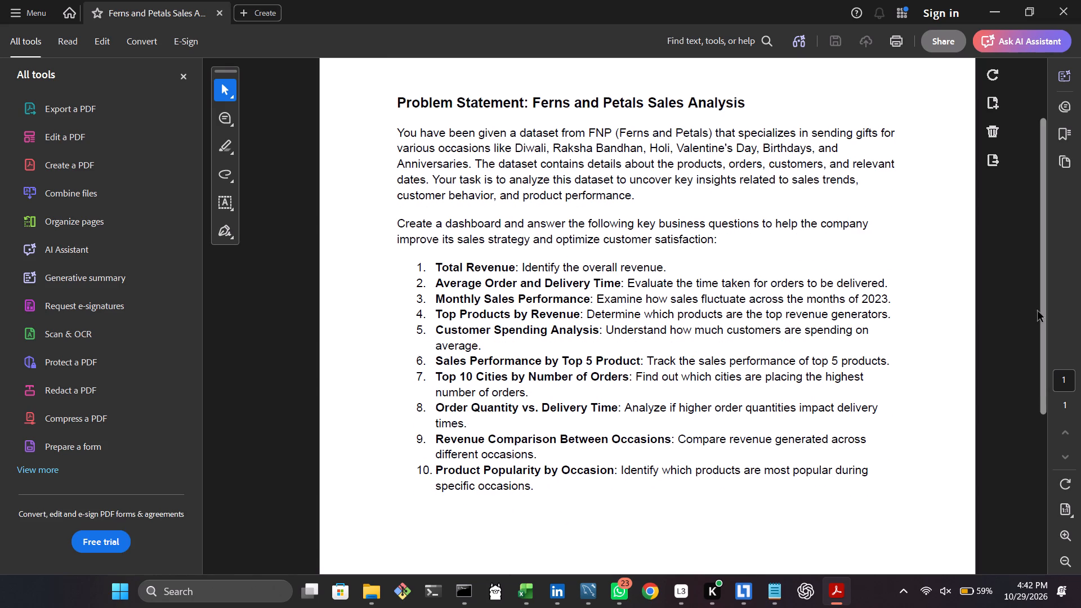
pyautogui.moveTo(246, 0); pyautogui.dragTo(391, 114)
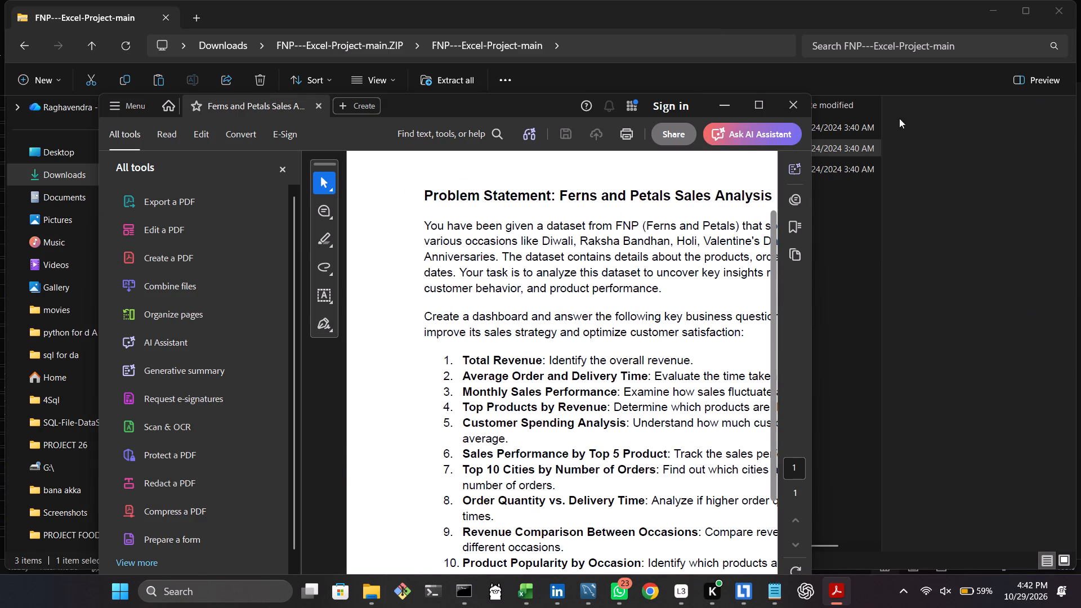
pyautogui.click(372, 607)
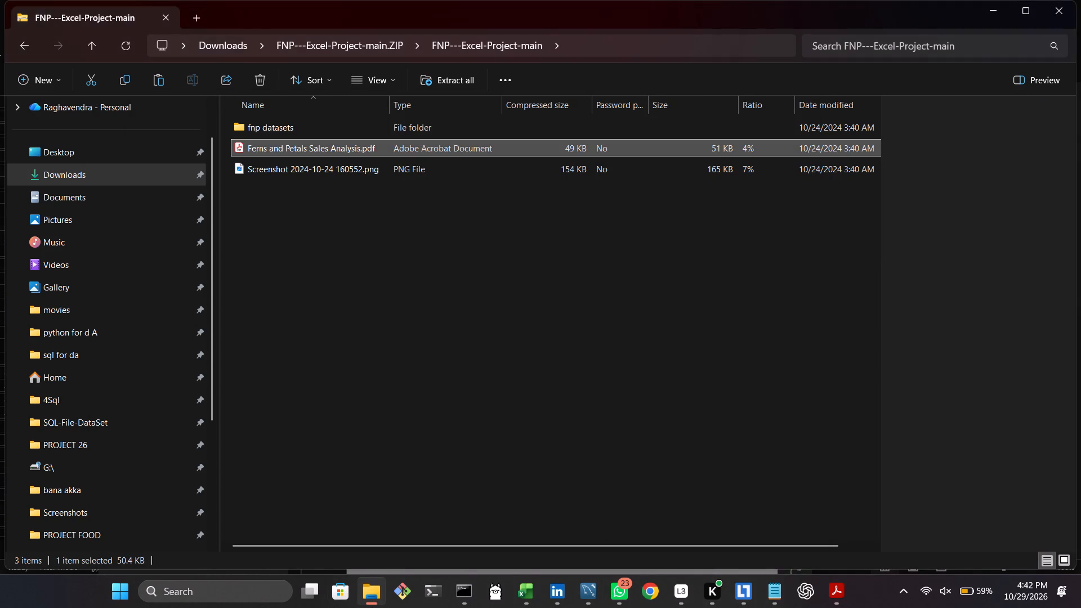
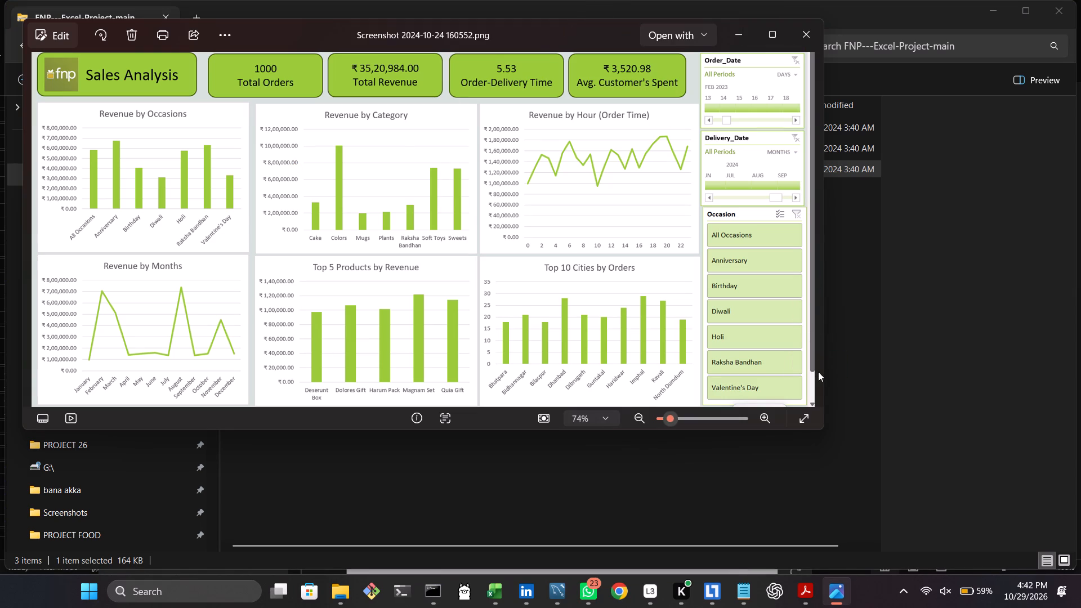
# View the FNP Sales Analysis dashboard screenshot, switch to File Explorer, and return from the archive to the Downloads folder.
pyautogui.moveTo(818, 372); pyautogui.dragTo(812, 365)
pyautogui.moveTo(812, 365); pyautogui.dragTo(806, 384)
pyautogui.click(334, 587)
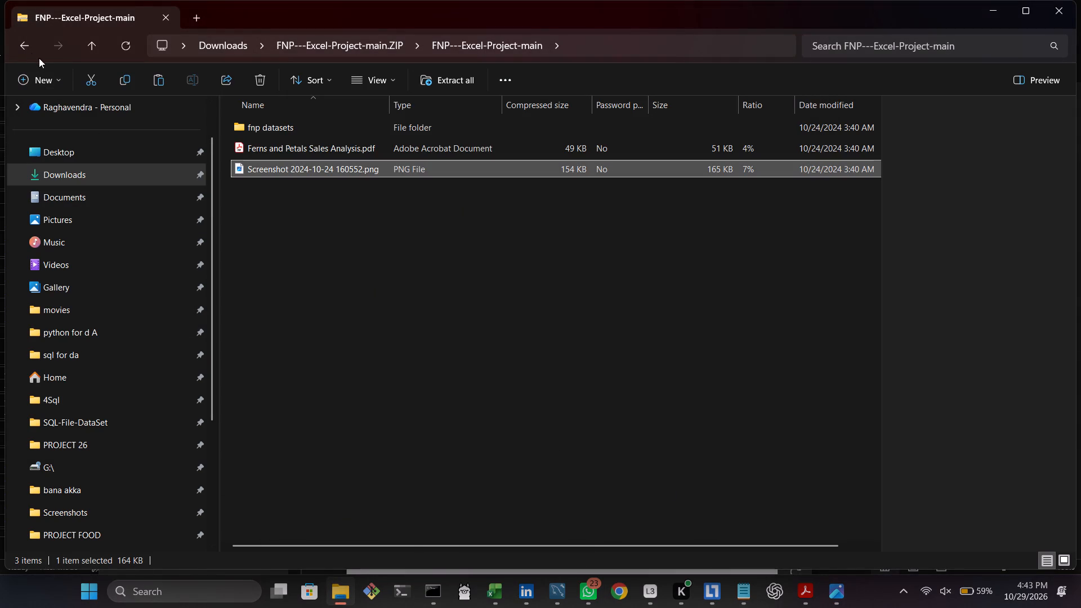
pyautogui.click(28, 50)
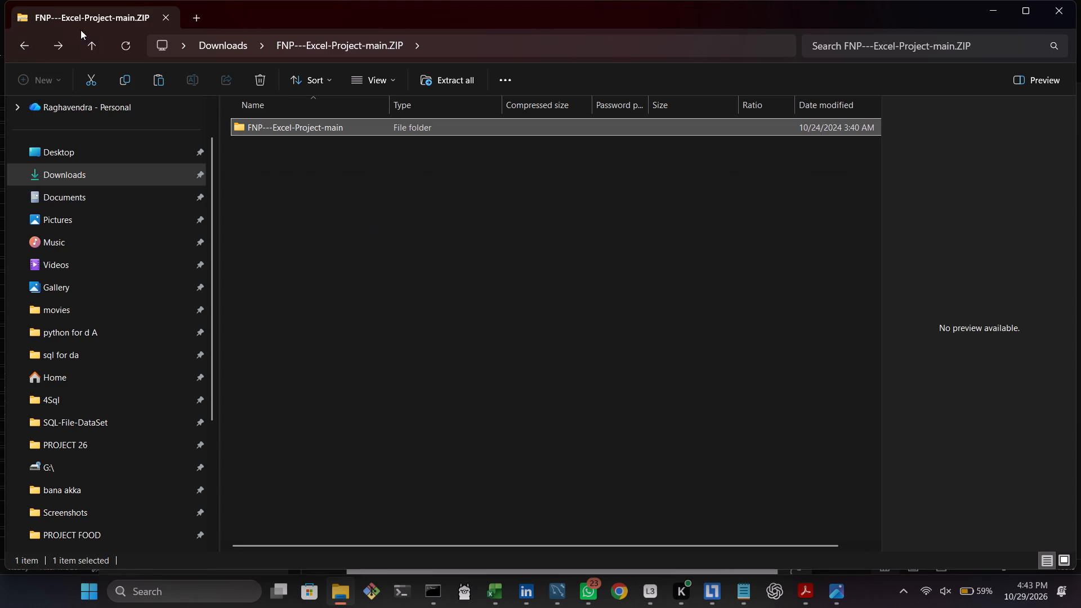
pyautogui.click(15, 51)
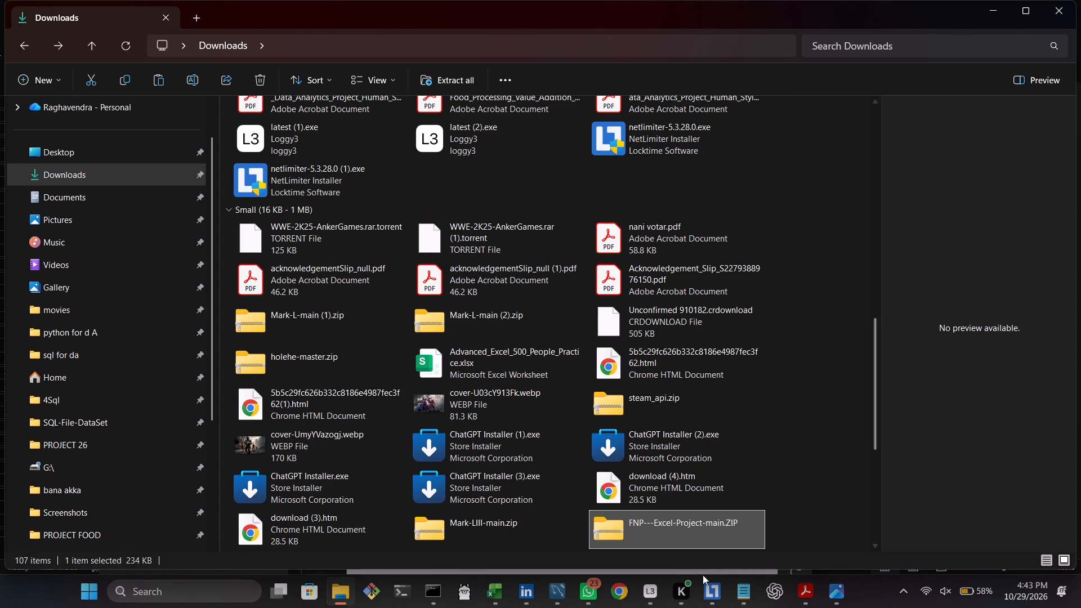
# Open archive.zip from the Tiny files group at the end of Downloads to check its contents.
pyautogui.moveTo(874, 410); pyautogui.dragTo(860, 512)
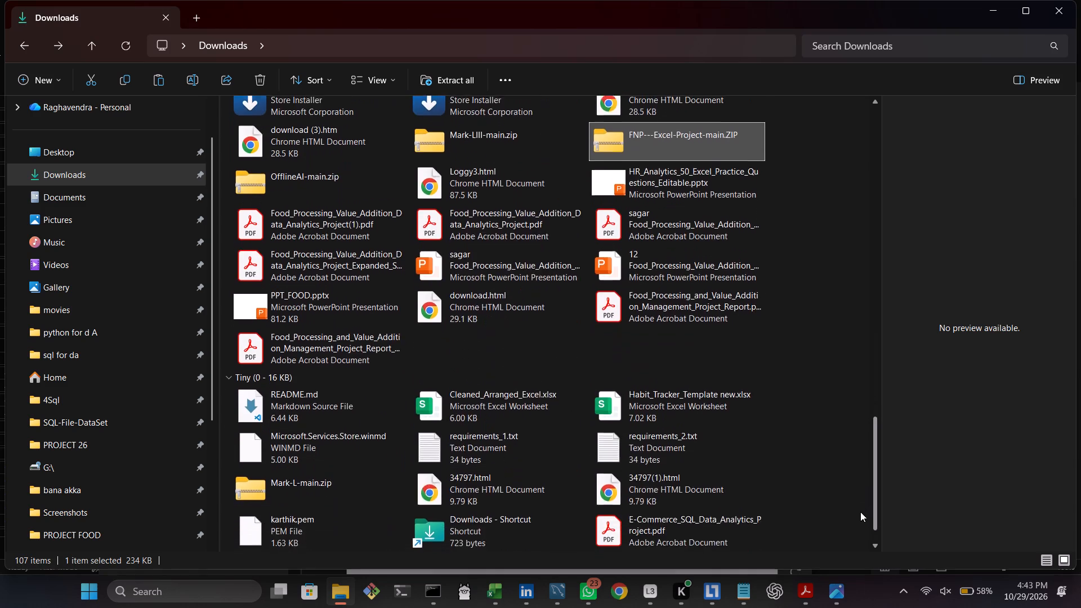
pyautogui.moveTo(860, 512); pyautogui.dragTo(855, 572)
pyautogui.doubleClick(622, 537)
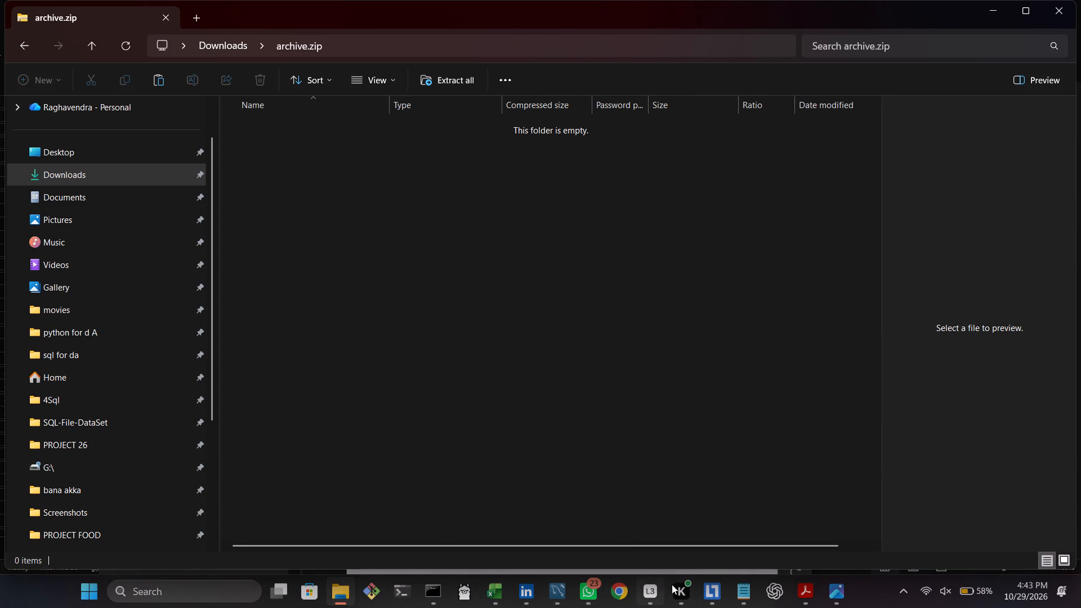
# Switch to the full combined.xlsx workbook in Excel and view the customers sheet.
pyautogui.click(494, 591)
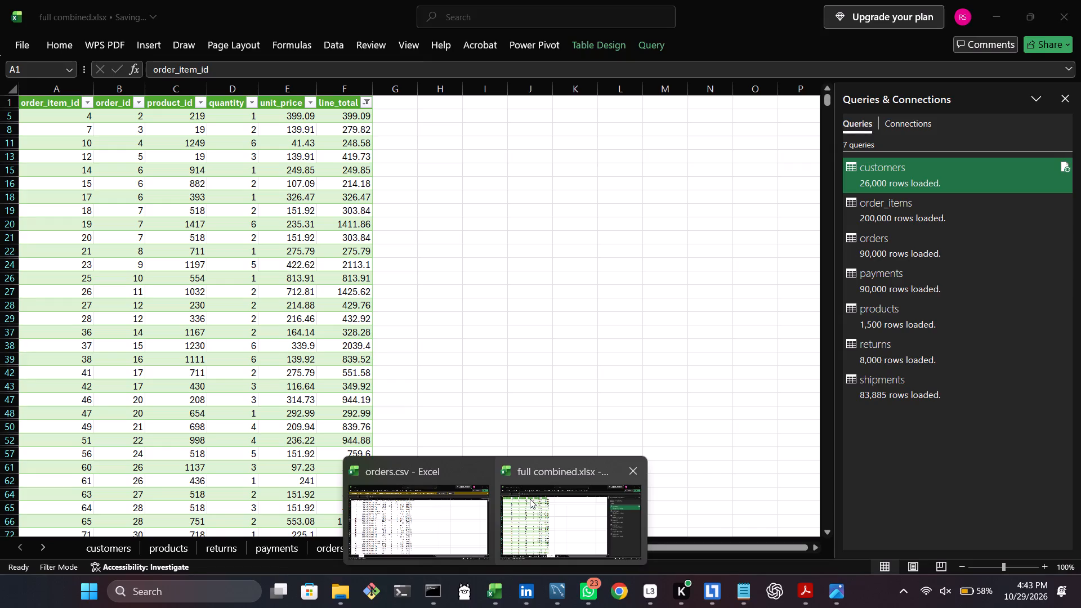
pyautogui.click(530, 499)
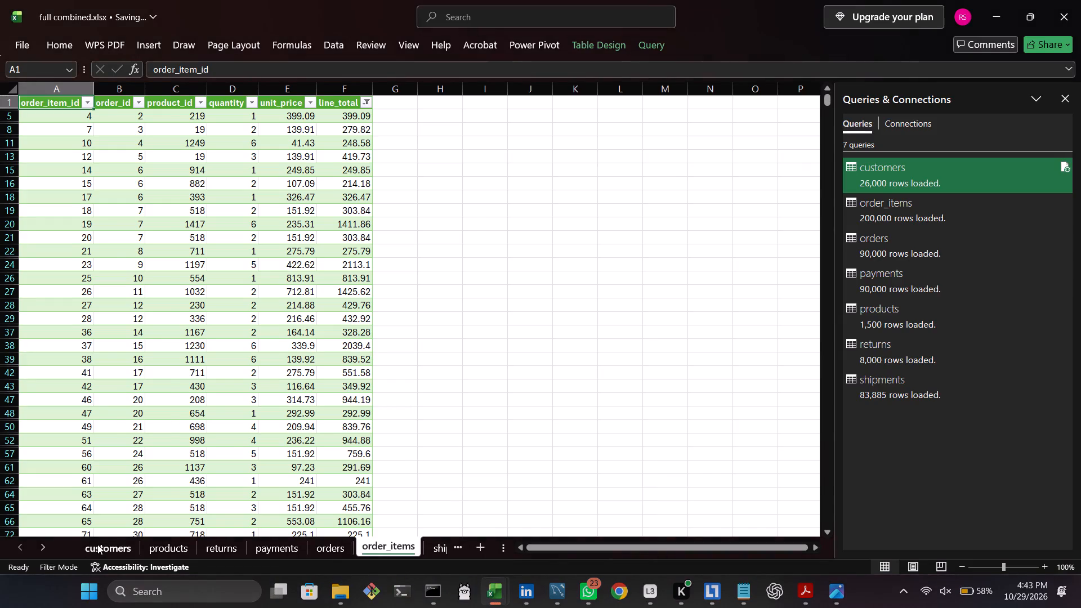
pyautogui.click(97, 544)
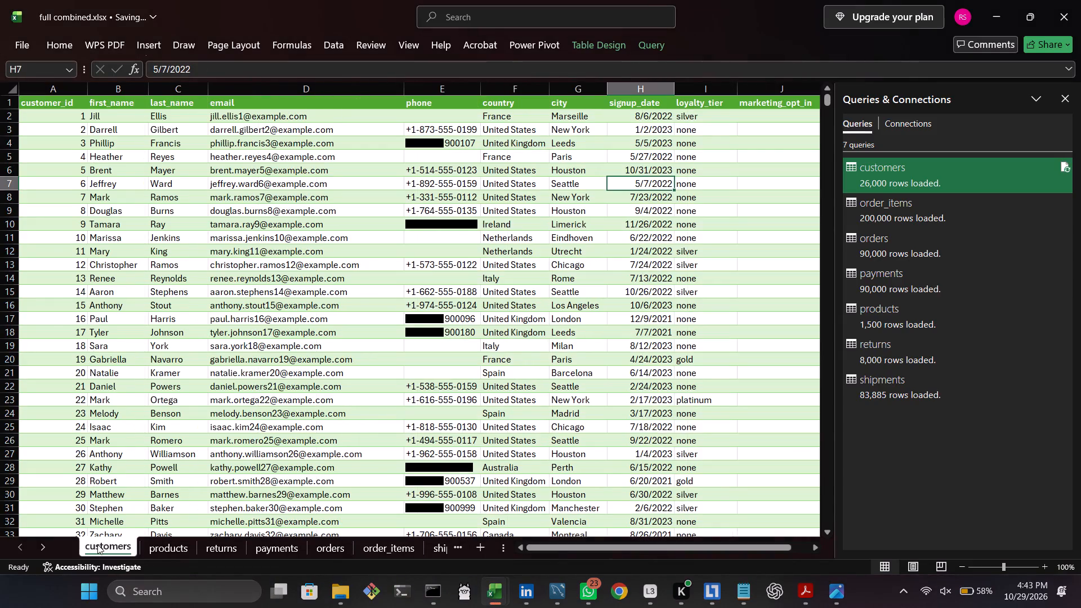
# Examine the list of category filter values on the products sheet, keeping every category selected.
pyautogui.click(160, 546)
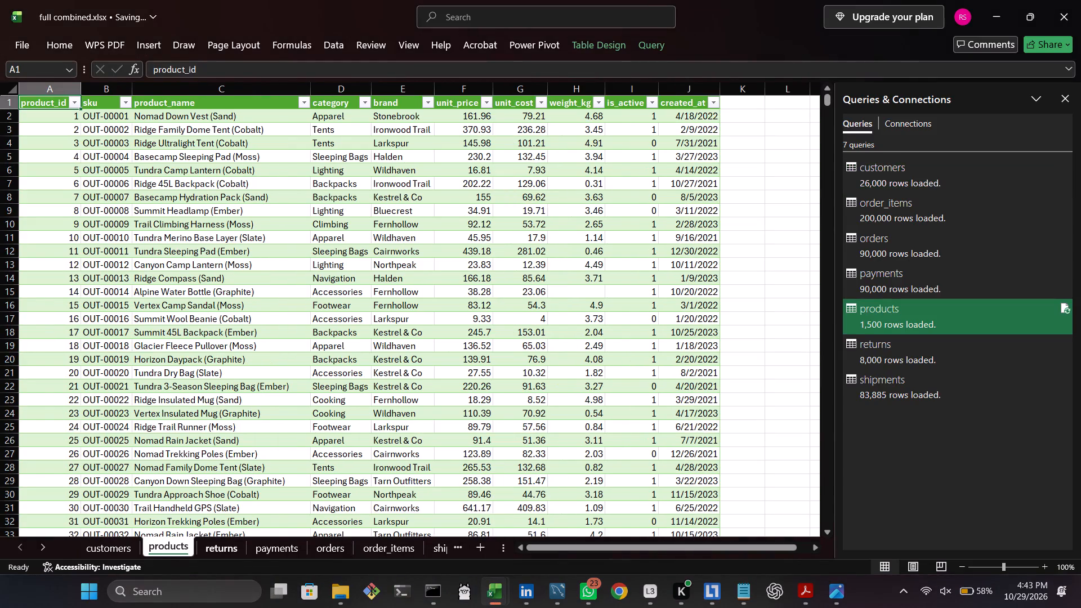
pyautogui.click(361, 102)
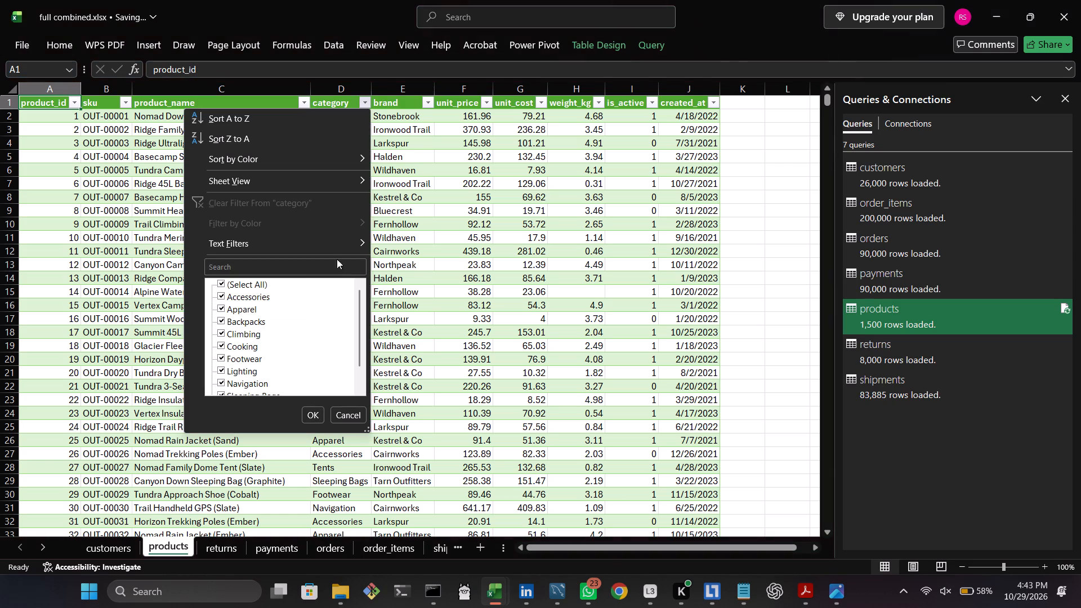
pyautogui.moveTo(357, 311); pyautogui.dragTo(350, 370)
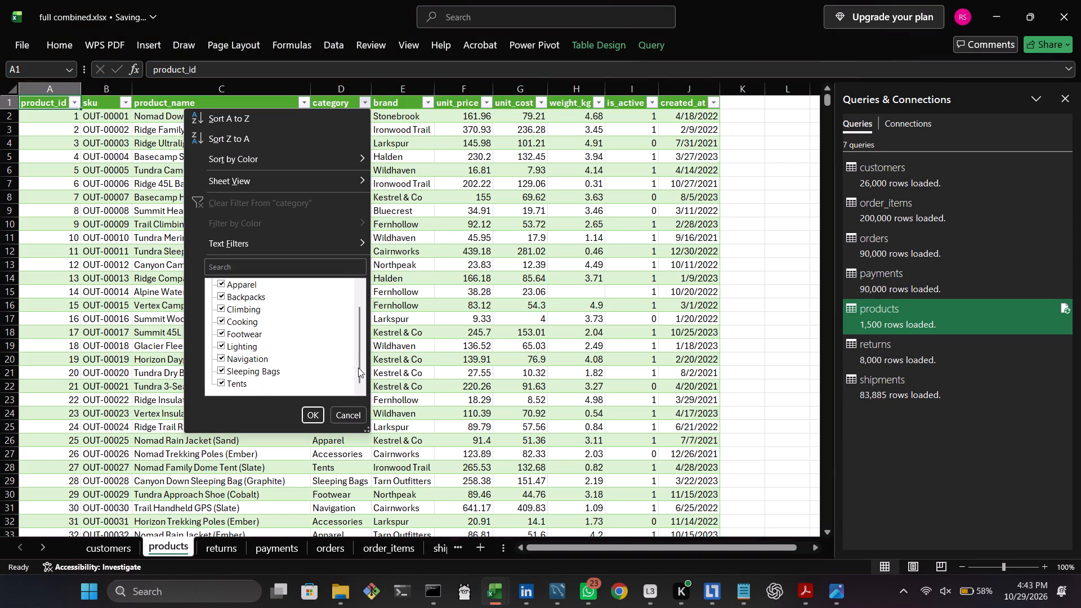
pyautogui.moveTo(358, 368); pyautogui.dragTo(361, 332)
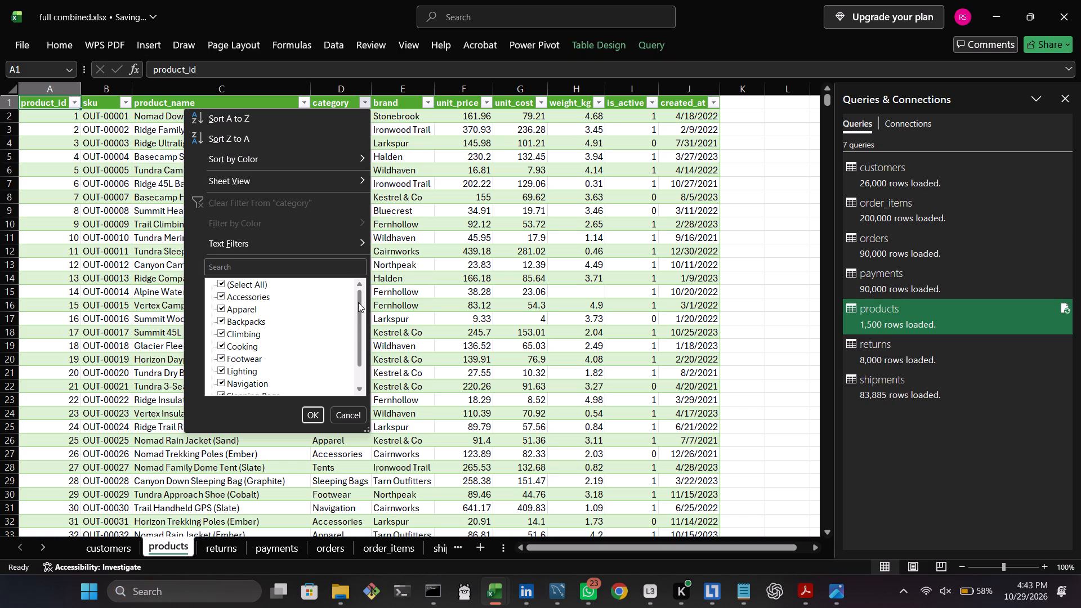
pyautogui.moveTo(357, 302); pyautogui.dragTo(356, 313)
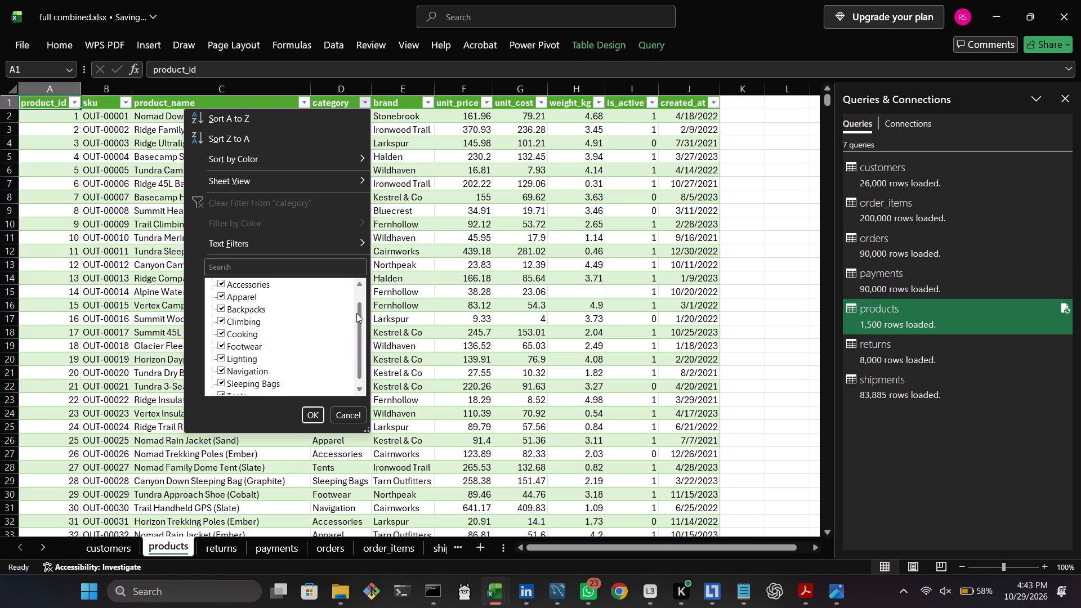
pyautogui.moveTo(356, 313); pyautogui.dragTo(363, 296)
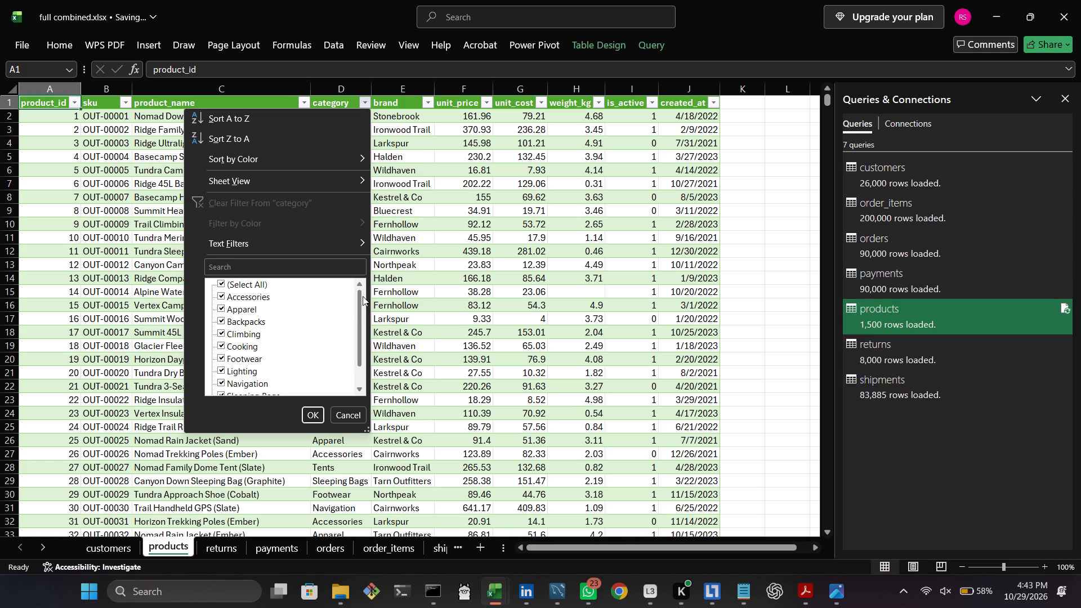
pyautogui.moveTo(363, 296); pyautogui.dragTo(365, 269)
pyautogui.moveTo(279, 299); pyautogui.dragTo(274, 395)
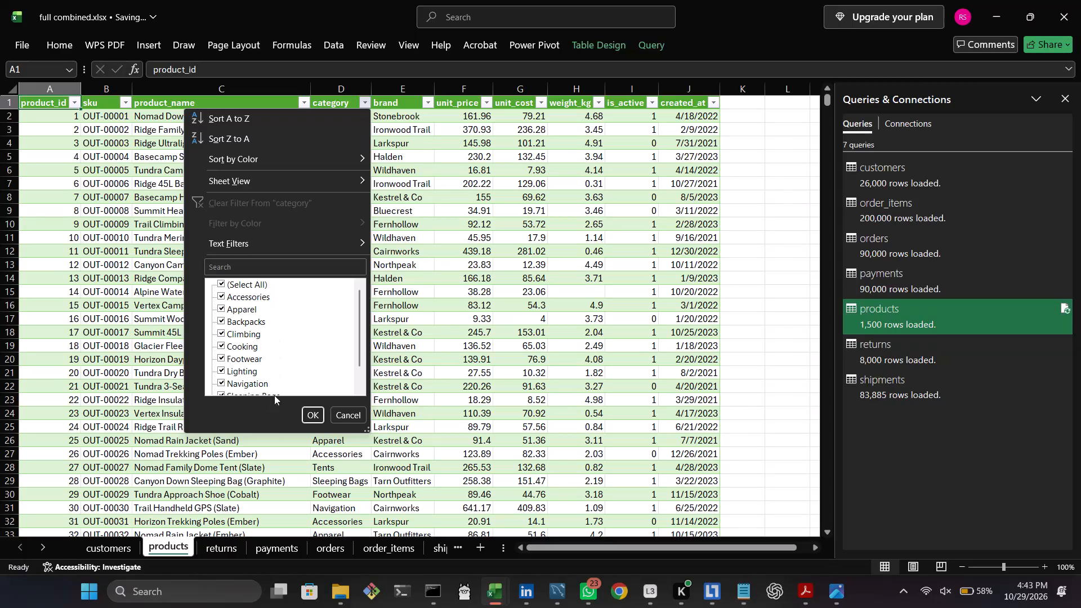
pyautogui.moveTo(274, 395); pyautogui.dragTo(280, 386)
pyautogui.click(311, 410)
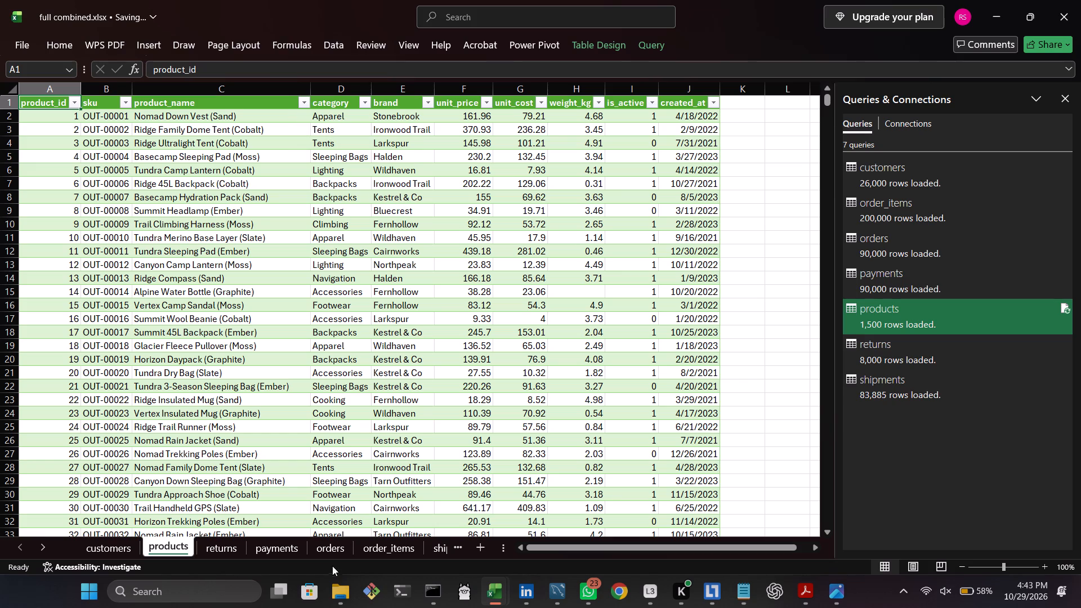
# Add a new blank worksheet directly after the shipments sheet.
pyautogui.moveTo(441, 546); pyautogui.dragTo(430, 541)
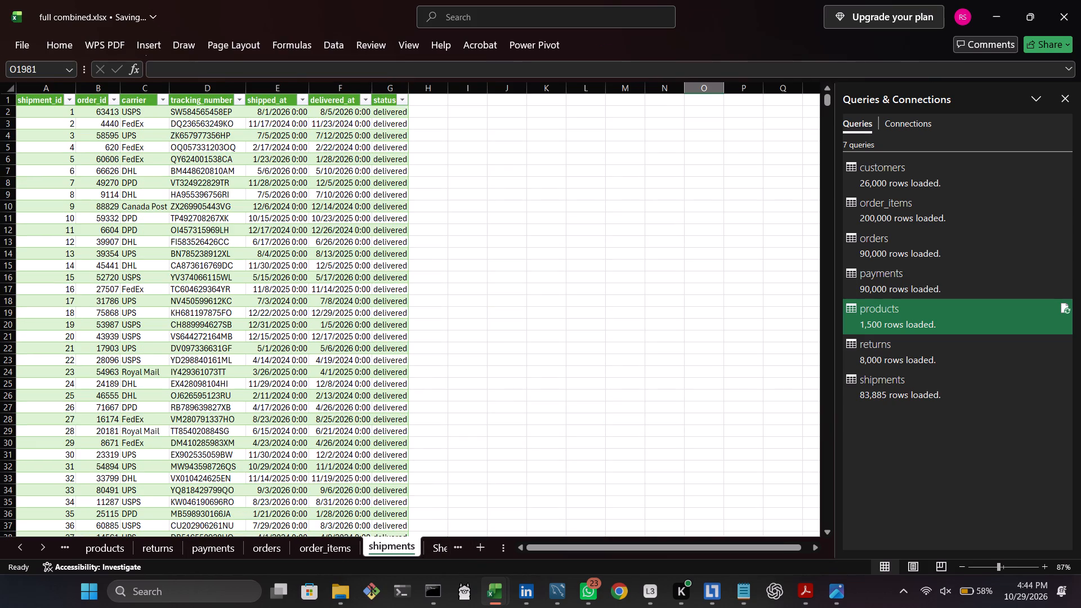
pyautogui.click(485, 551)
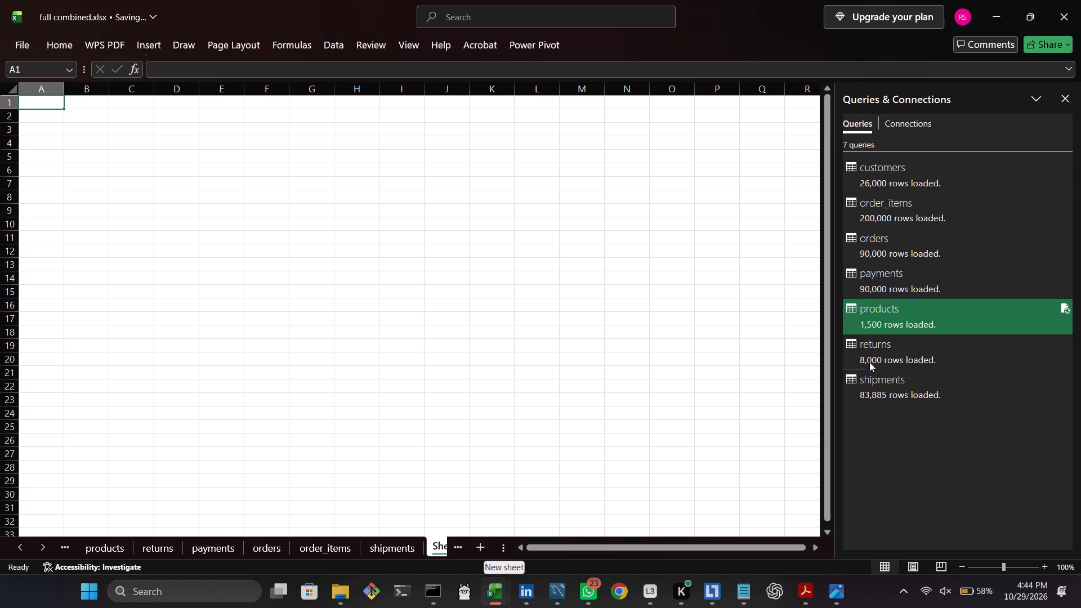
# View the order_items query's table, and delete the blank Sheet2 worksheet at the end of the workbook.
pyautogui.click(885, 198)
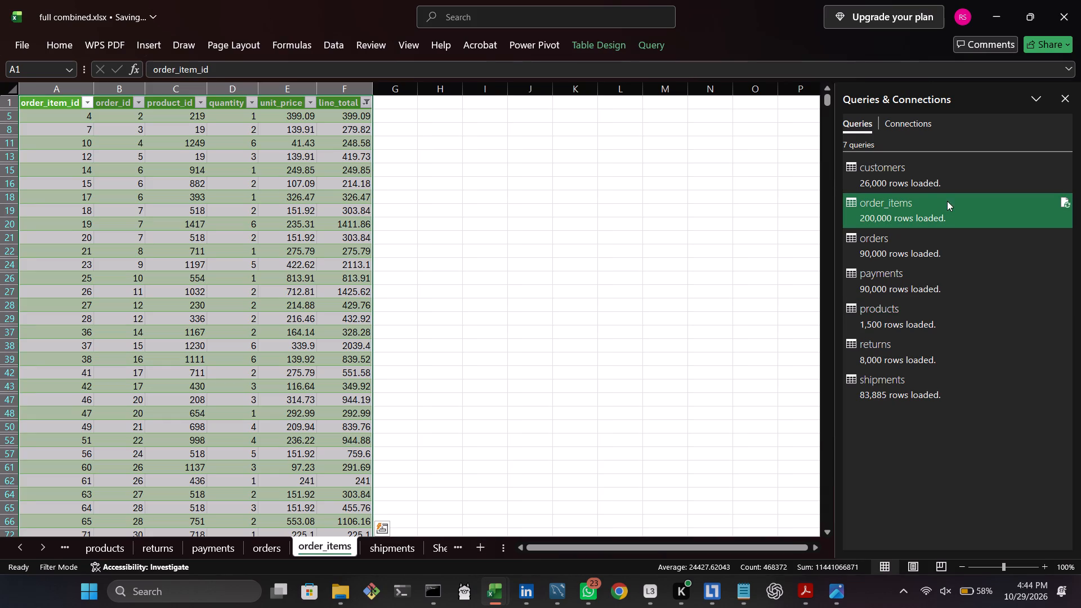
pyautogui.moveTo(445, 550); pyautogui.dragTo(436, 544)
pyautogui.click(436, 544)
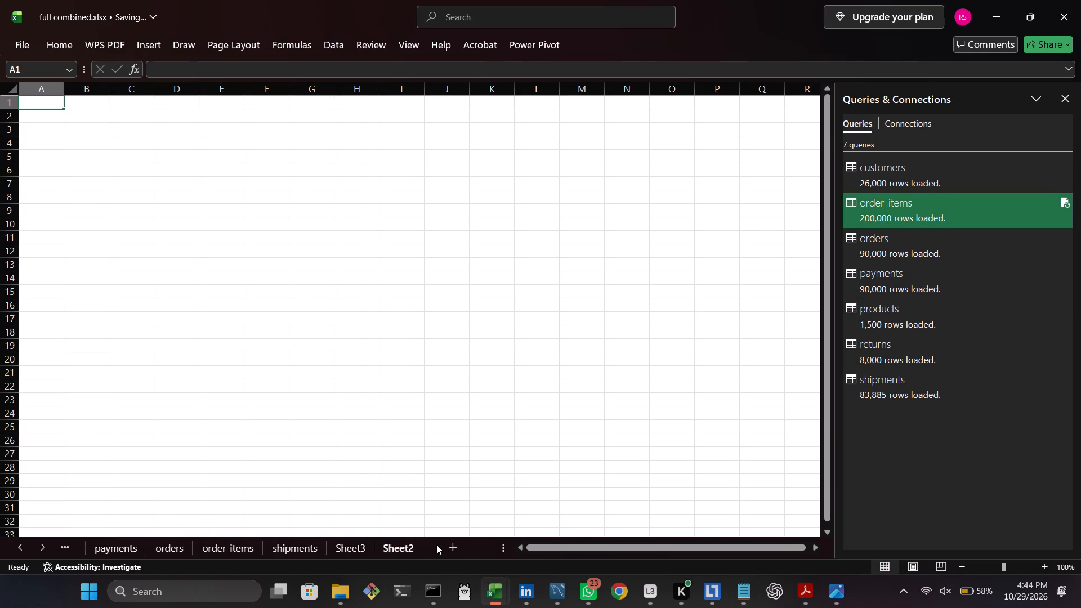
pyautogui.rightClick(385, 547)
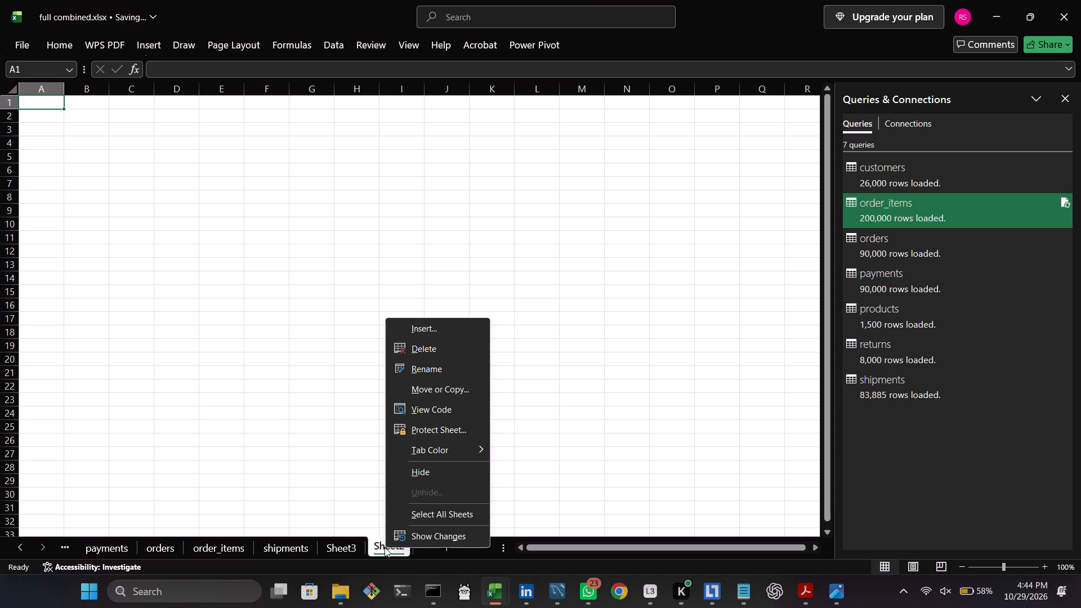
pyautogui.click(435, 357)
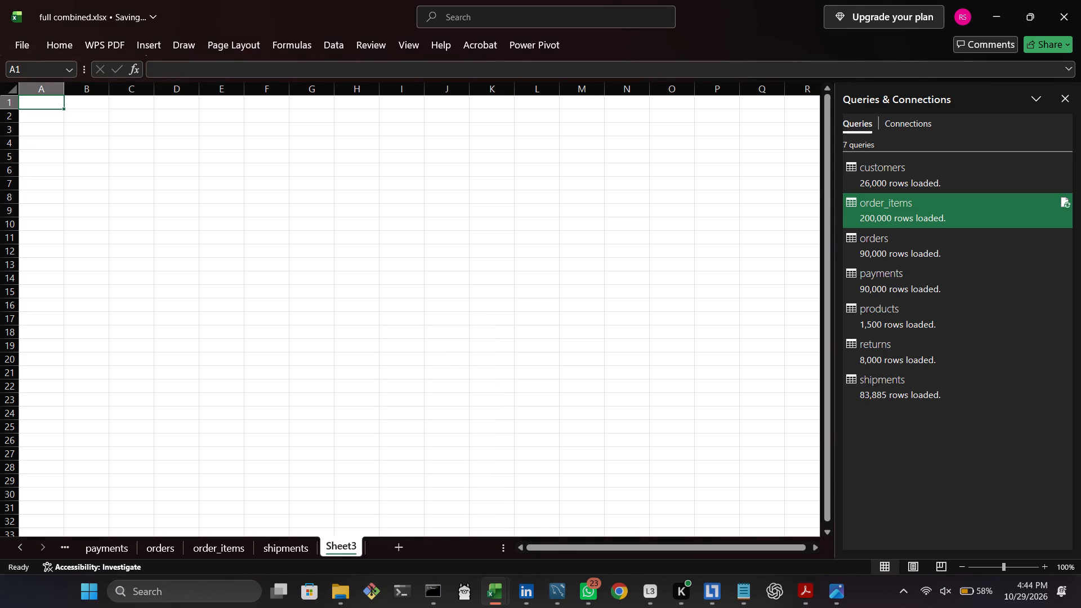
# Check the workbook's connections list, return to its queries, and view the customers query's table.
pyautogui.moveTo(346, 547); pyautogui.dragTo(908, 421)
pyautogui.moveTo(908, 421); pyautogui.dragTo(916, 421)
pyautogui.click(899, 118)
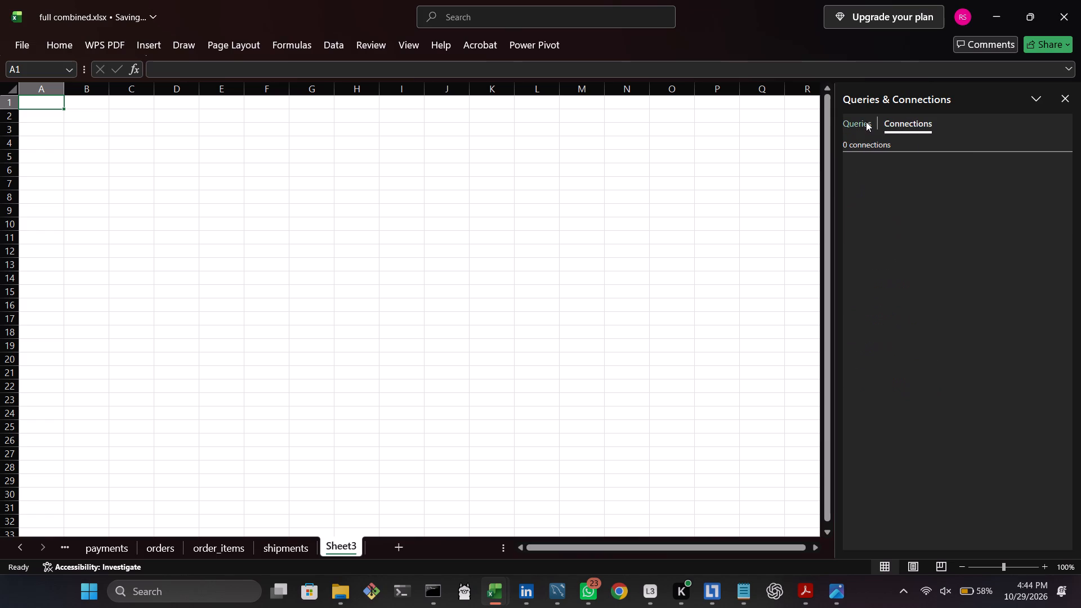
pyautogui.click(865, 120)
pyautogui.click(865, 169)
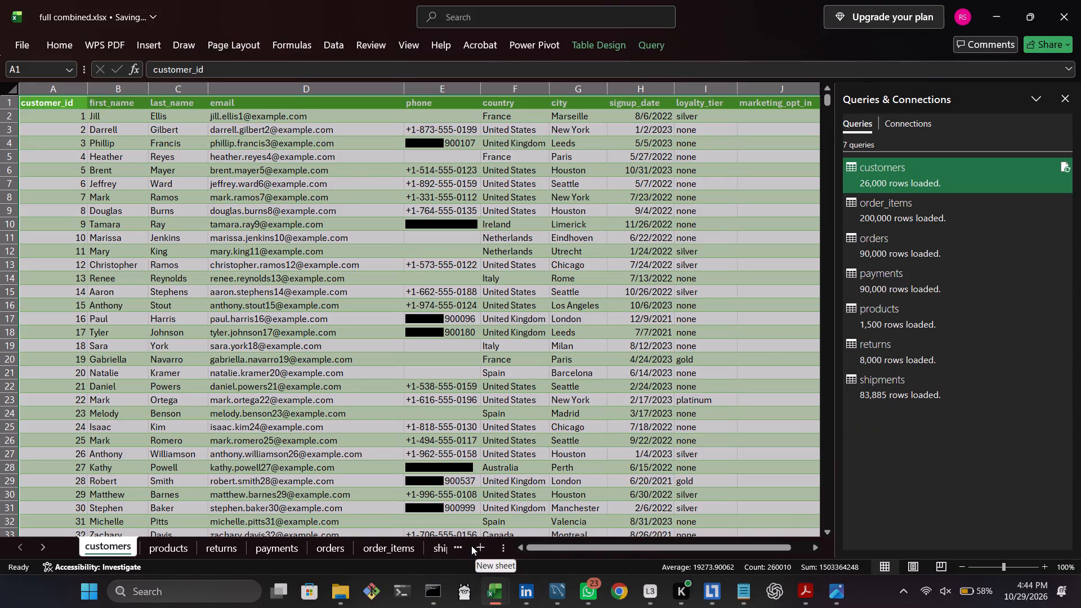
# Move the blank Sheet3 worksheet to the front of the workbook, before the customers sheet.
pyautogui.tripleClick(457, 545)
pyautogui.click(457, 545)
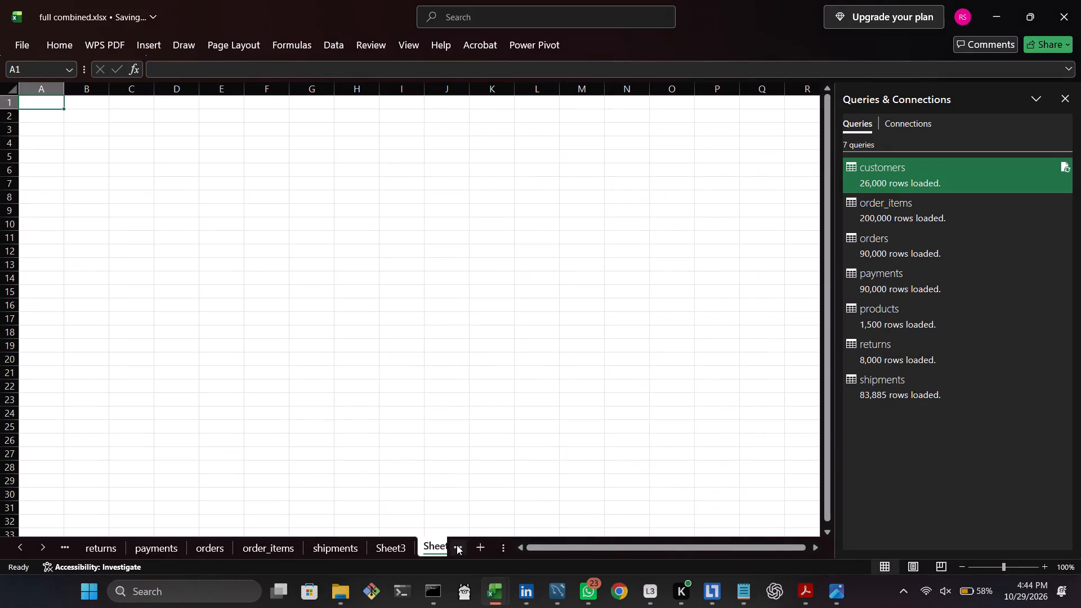
pyautogui.moveTo(373, 548); pyautogui.dragTo(134, 539)
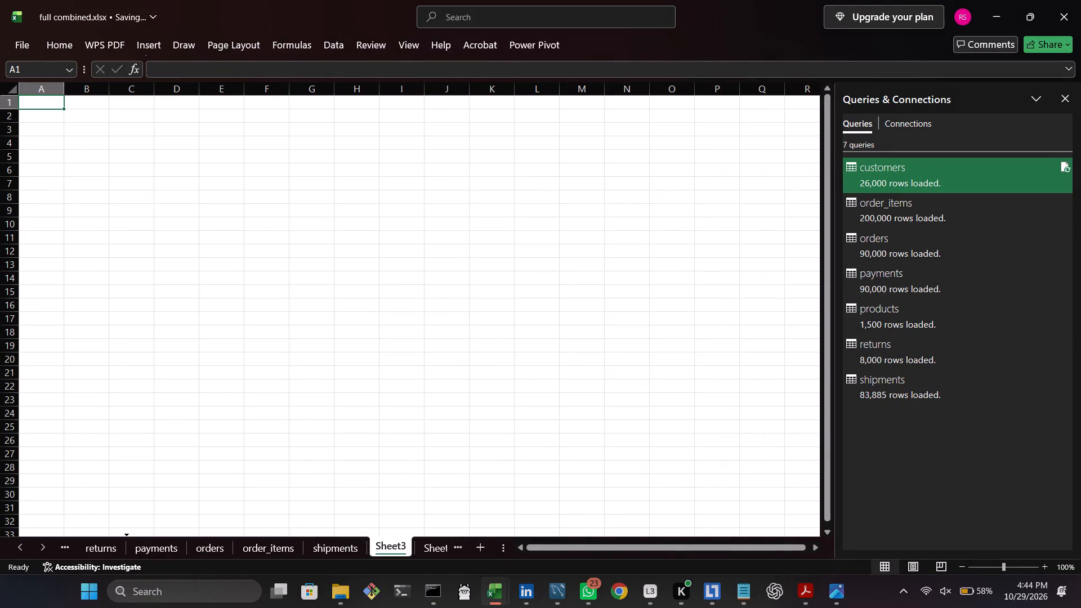
pyautogui.moveTo(134, 539); pyautogui.dragTo(68, 550)
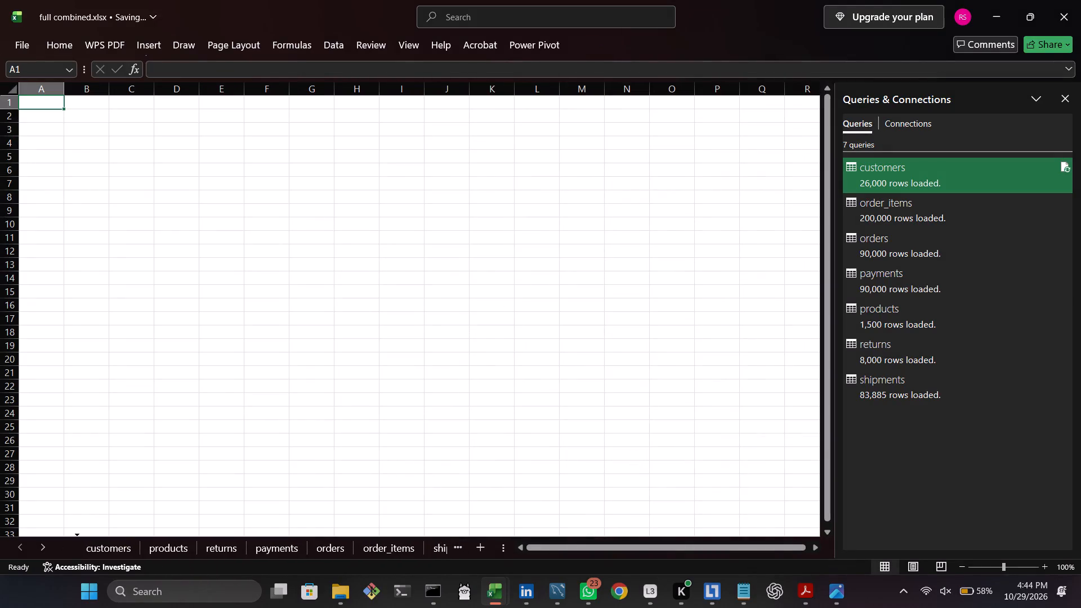
pyautogui.moveTo(68, 550); pyautogui.dragTo(81, 549)
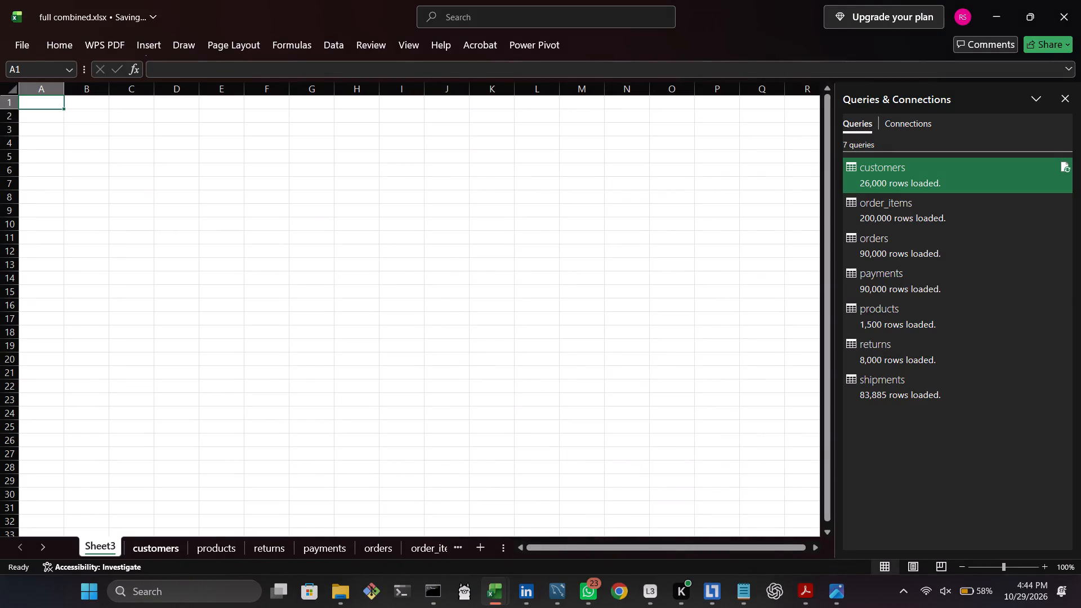
# View the loaded tables of the payments, order_items and customers queries in turn.
pyautogui.click(861, 283)
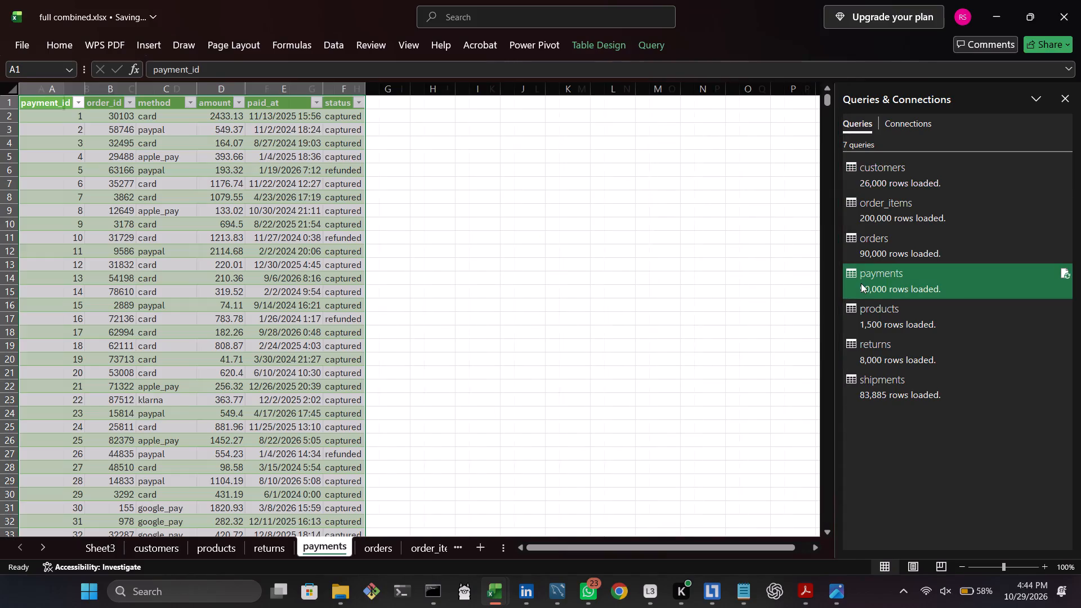
pyautogui.click(888, 205)
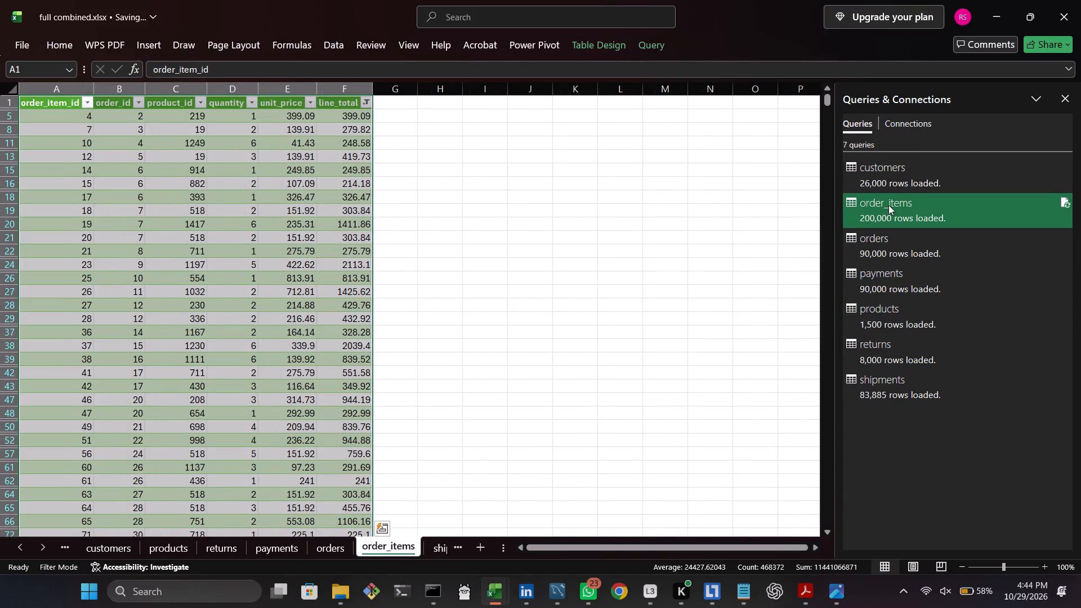
pyautogui.click(891, 188)
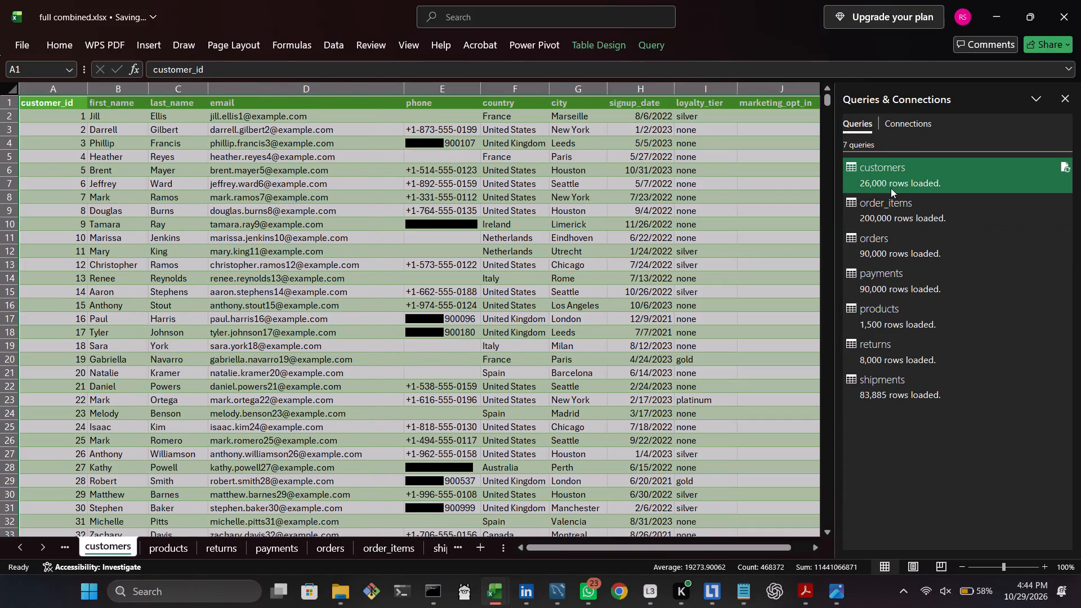
# Return to the start of the workbook and view the customers and products worksheets.
pyautogui.press('Left')
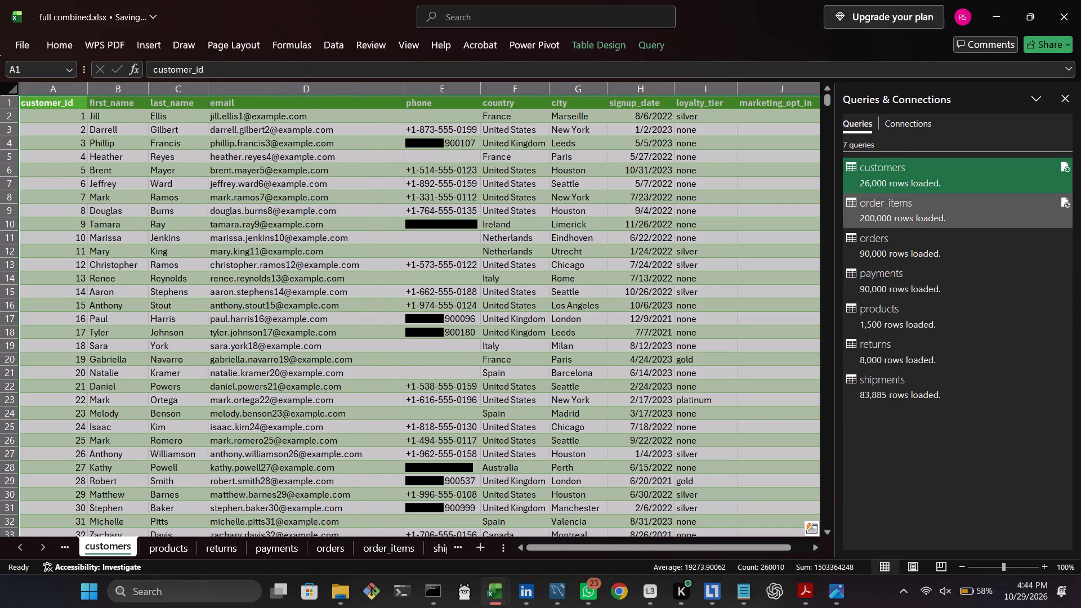
pyautogui.click(23, 551)
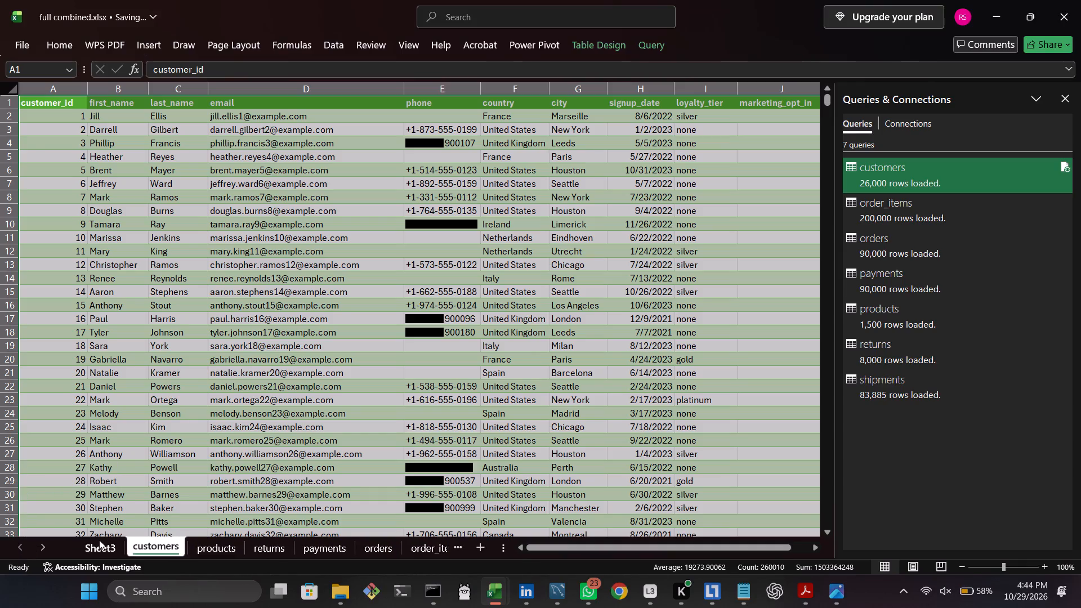
pyautogui.click(103, 543)
pyautogui.click(139, 547)
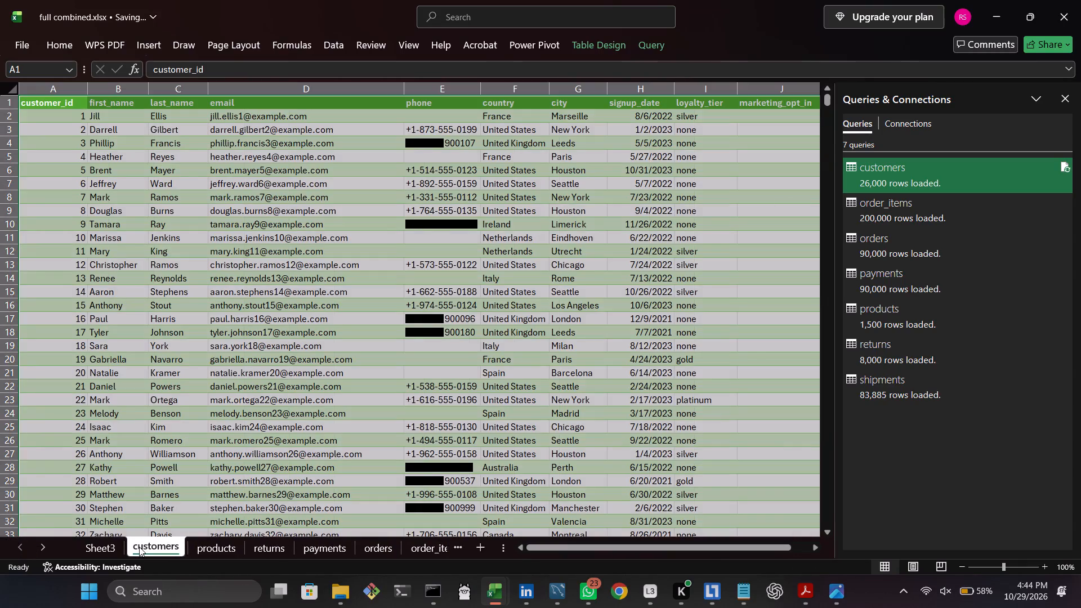
pyautogui.click(196, 548)
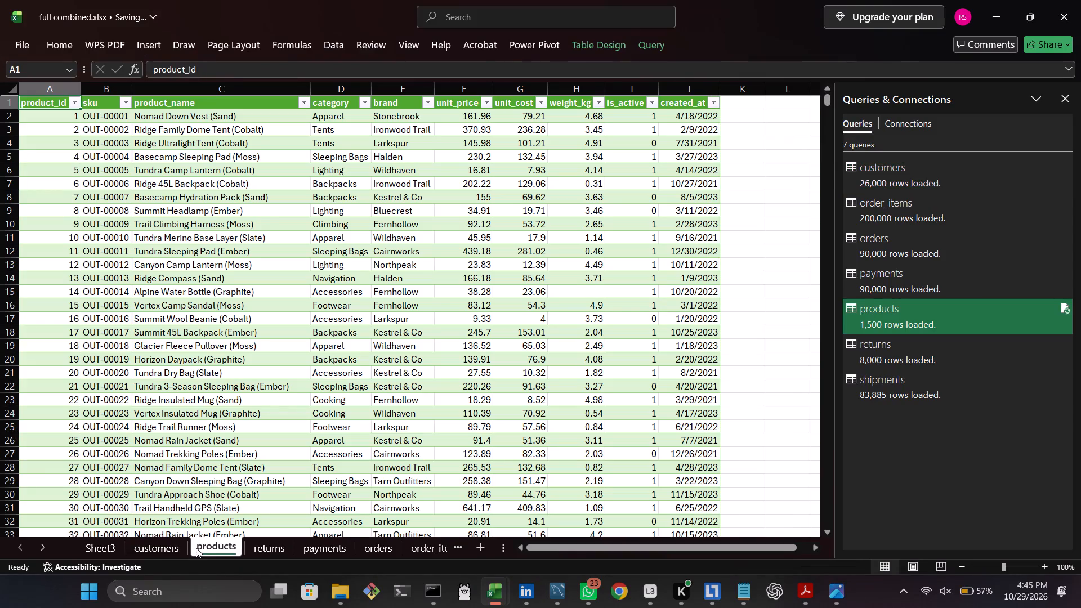
# Examine the category column's filter options in the products table, keeping every category selected.
pyautogui.click(363, 102)
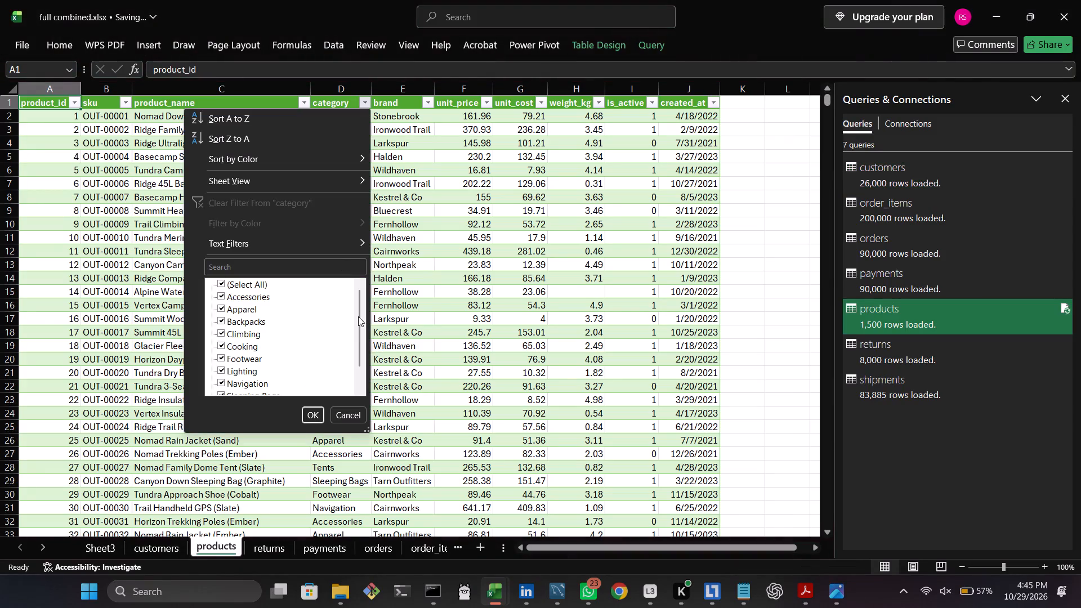
pyautogui.moveTo(358, 316); pyautogui.dragTo(357, 363)
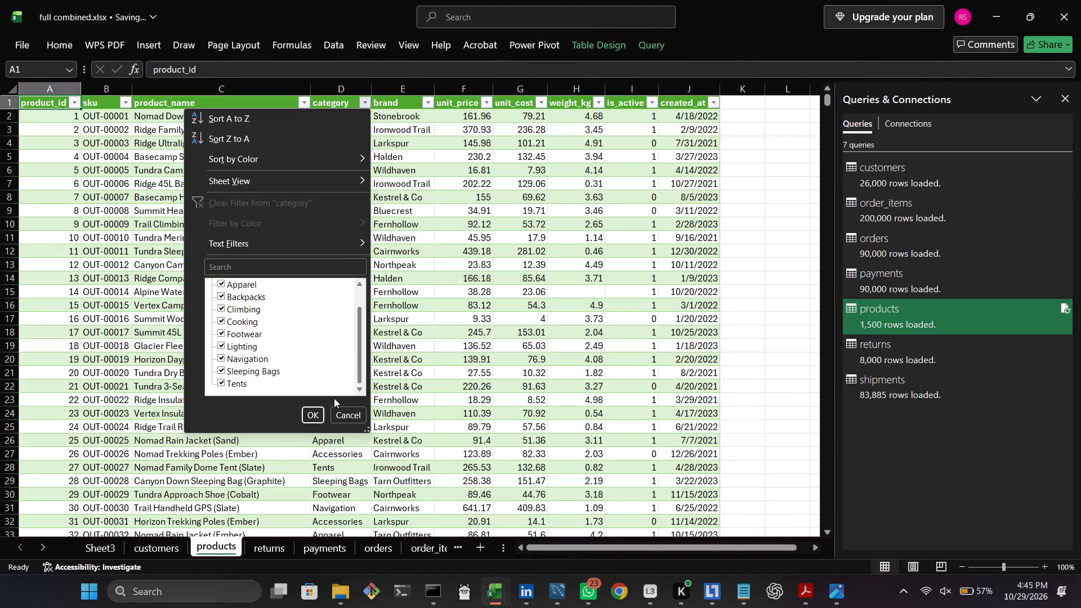
pyautogui.click(318, 409)
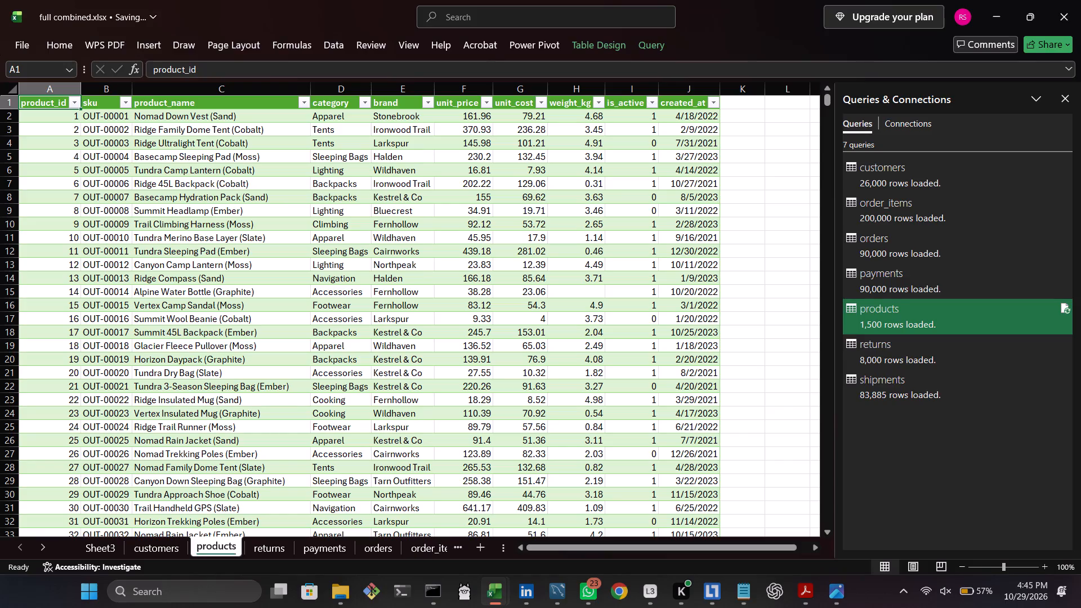
# View the orders query's loaded table.
pyautogui.click(866, 238)
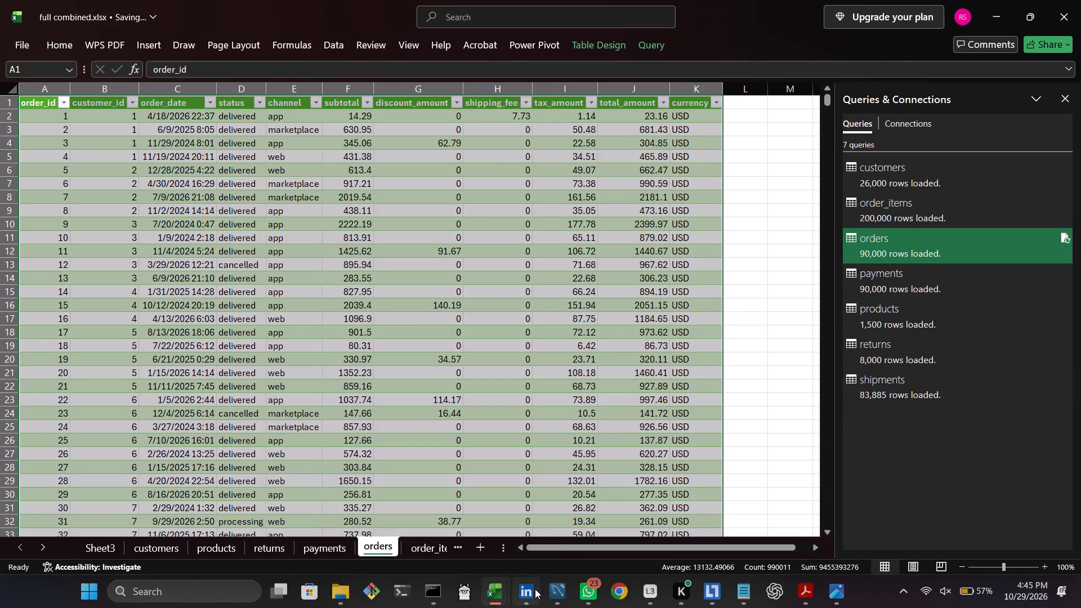
# Switch to MySQL Workbench's Table Data Import window and check the progress of the running import.
pyautogui.click(556, 584)
pyautogui.click(603, 505)
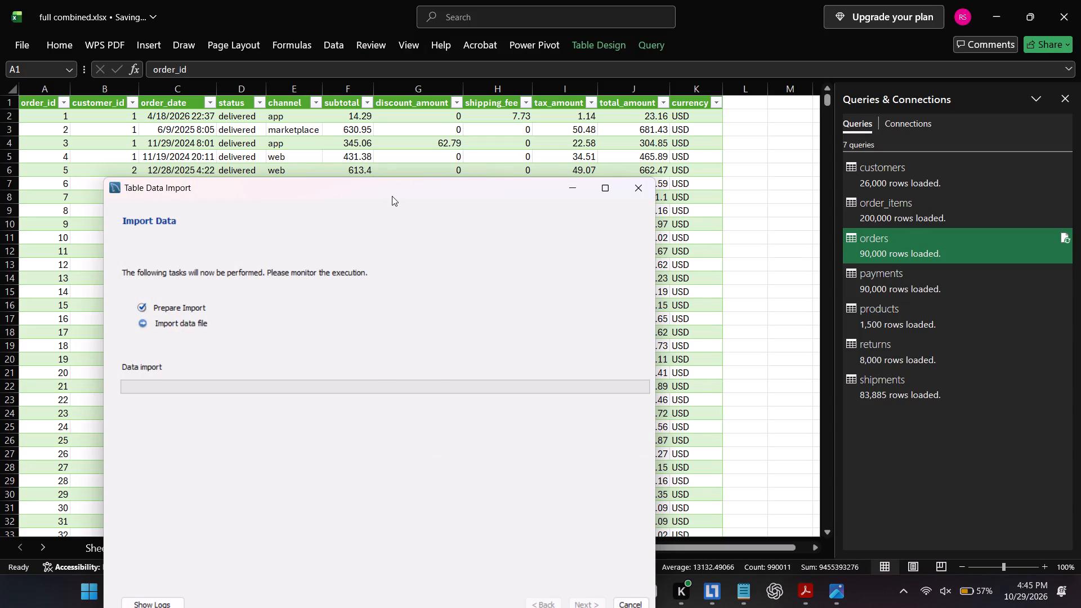
pyautogui.moveTo(387, 186); pyautogui.dragTo(484, 66)
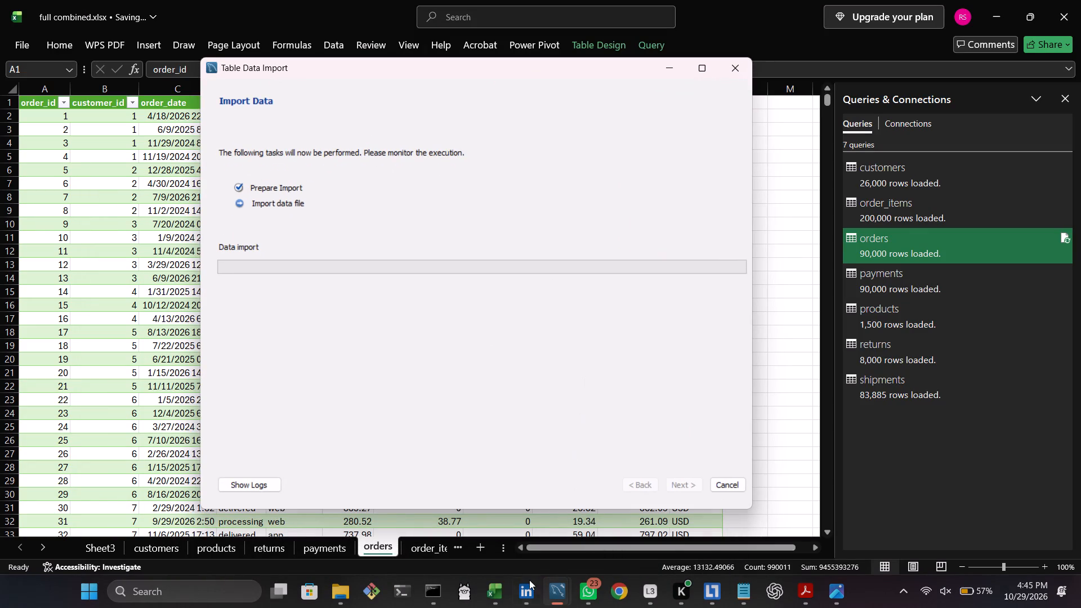
# Return to the SQL editor and run the select * from order_items query on the ecom database.
pyautogui.click(450, 491)
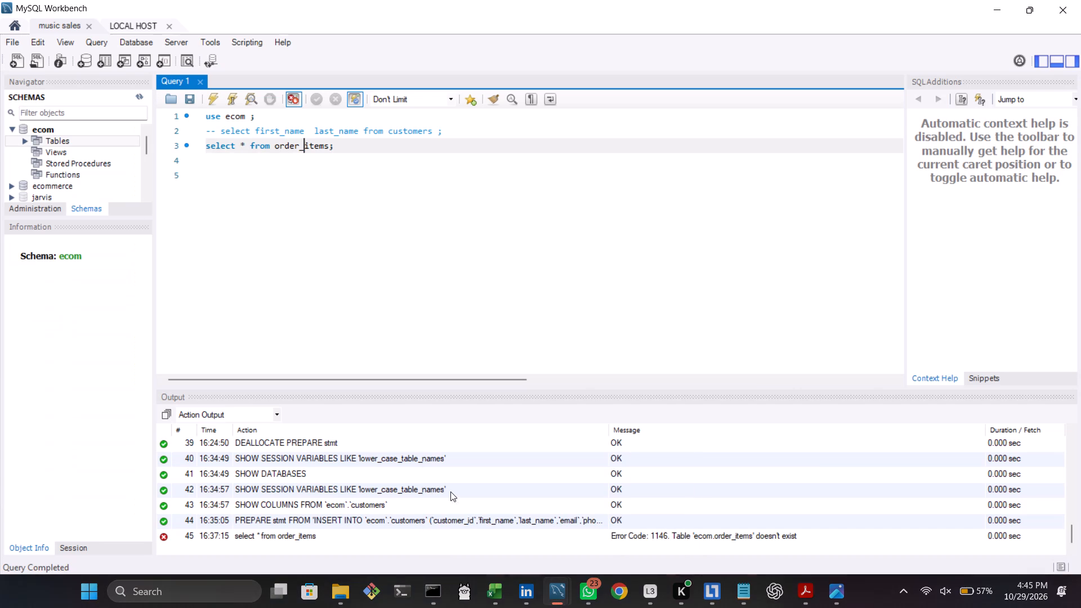
pyautogui.click(231, 102)
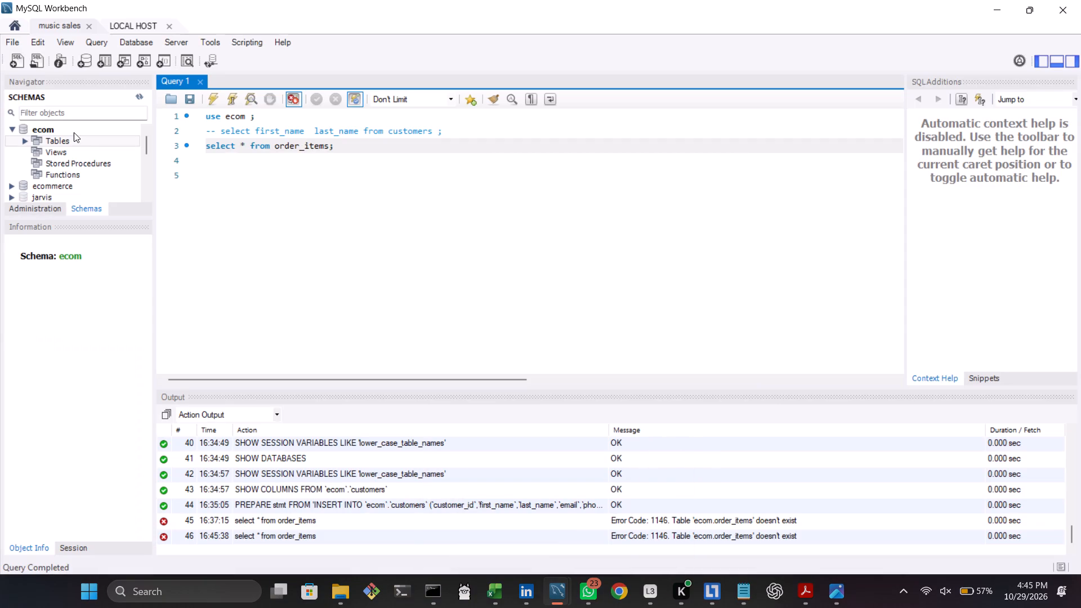
# Refresh the schema list, expand ecom's tables, and view the customers table's columns.
pyautogui.click(141, 97)
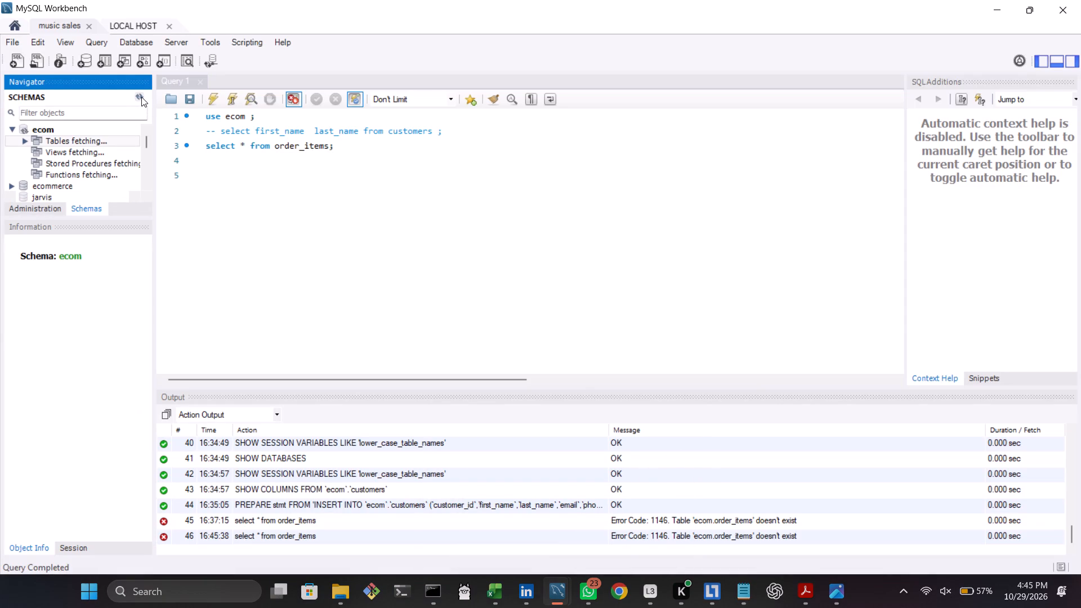
pyautogui.click(24, 143)
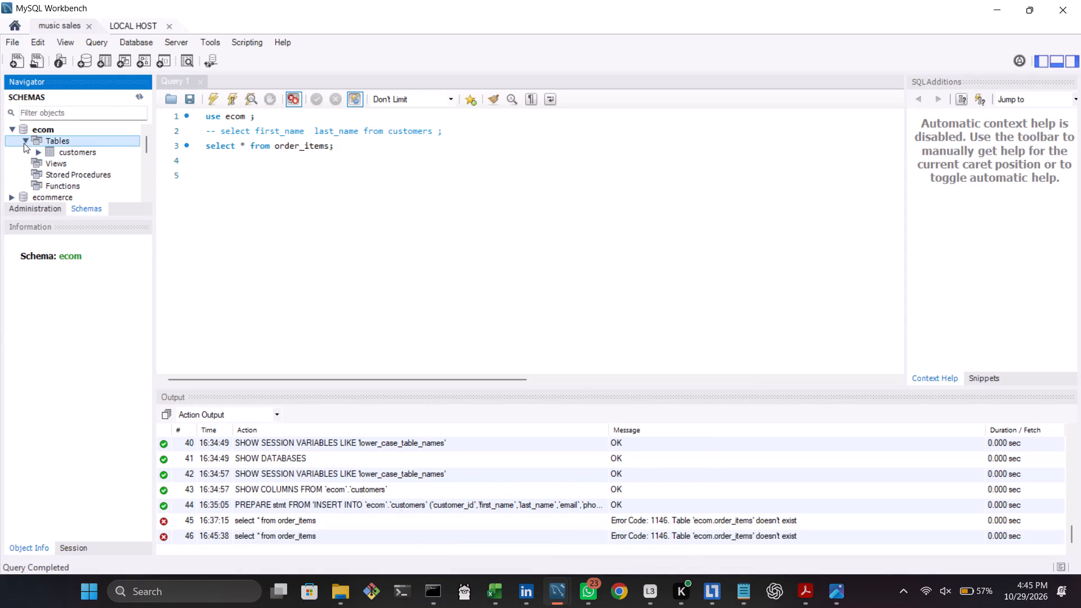
pyautogui.click(141, 95)
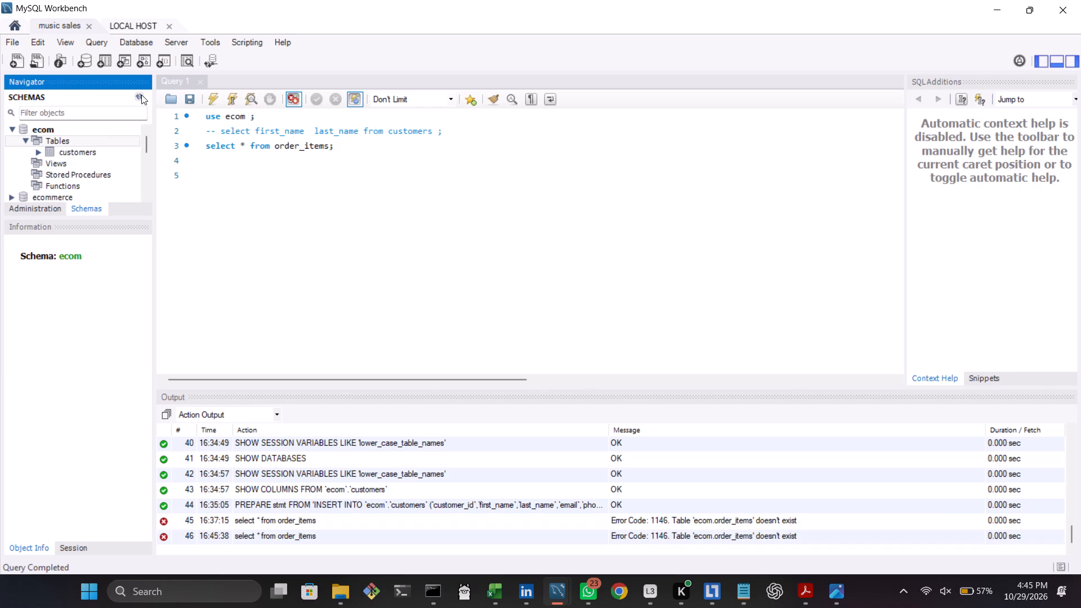
pyautogui.click(34, 150)
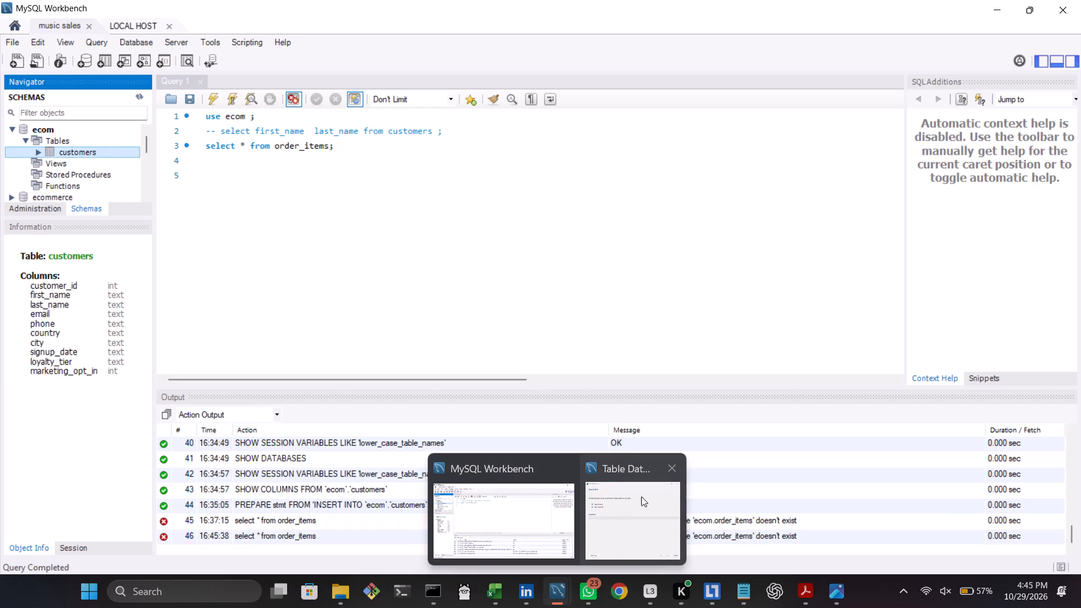
# Close the Table Data Import window and stop its running import process.
pyautogui.click(667, 463)
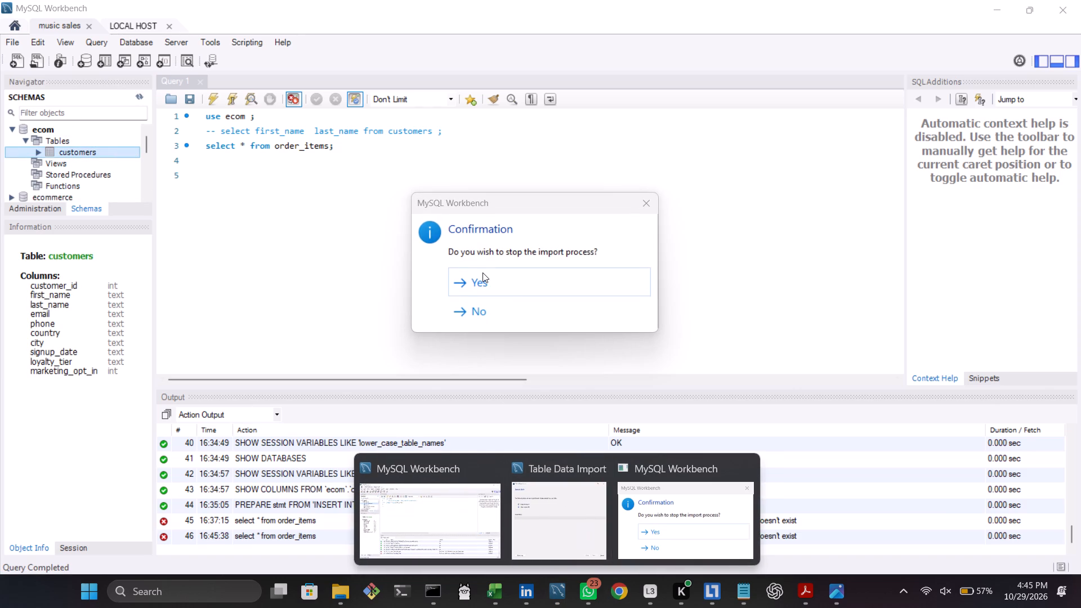
pyautogui.click(481, 274)
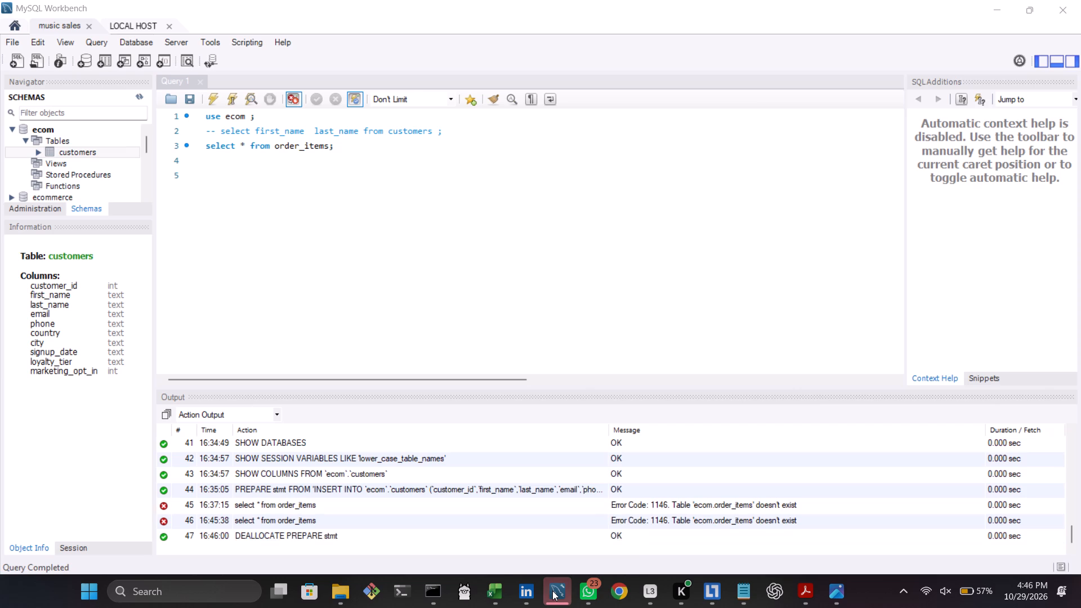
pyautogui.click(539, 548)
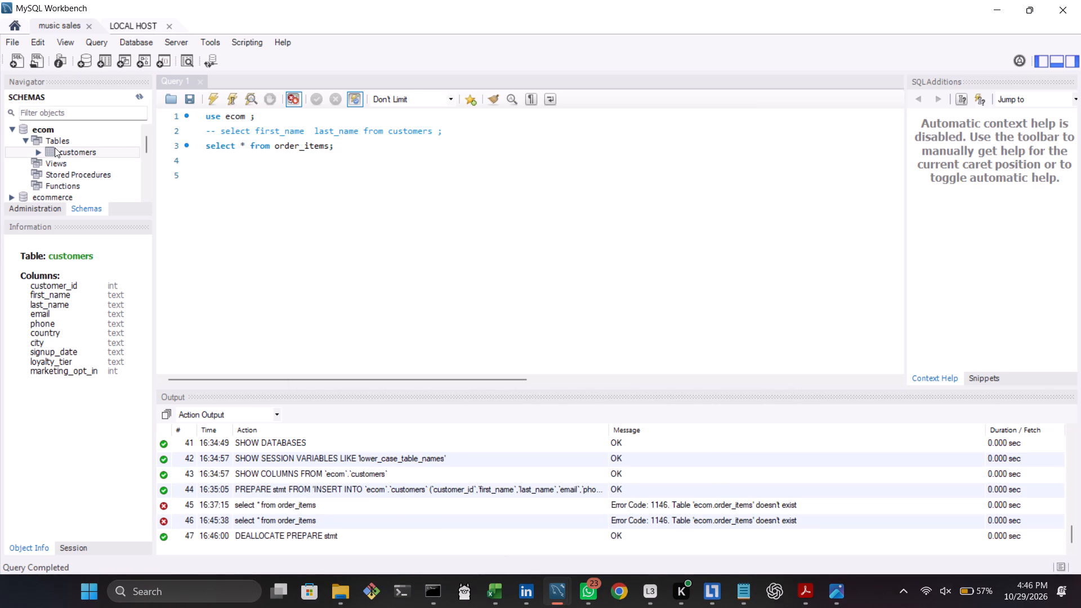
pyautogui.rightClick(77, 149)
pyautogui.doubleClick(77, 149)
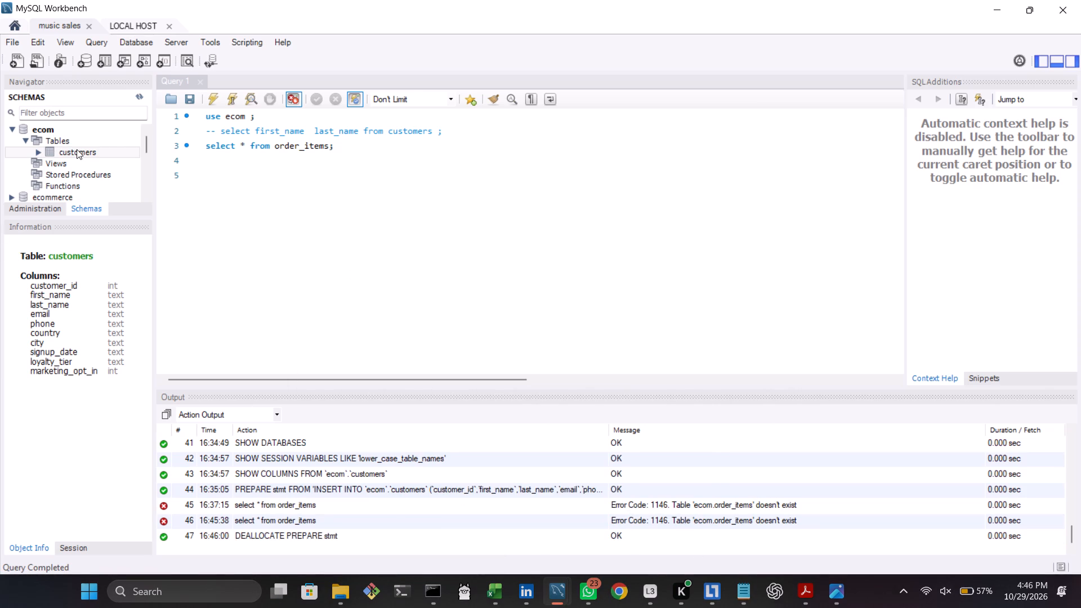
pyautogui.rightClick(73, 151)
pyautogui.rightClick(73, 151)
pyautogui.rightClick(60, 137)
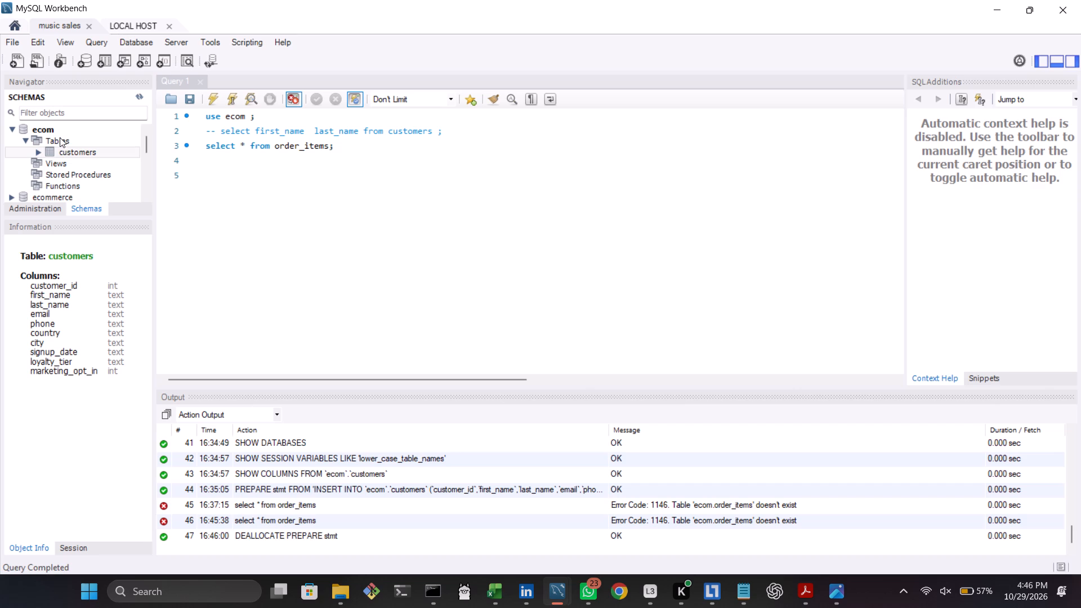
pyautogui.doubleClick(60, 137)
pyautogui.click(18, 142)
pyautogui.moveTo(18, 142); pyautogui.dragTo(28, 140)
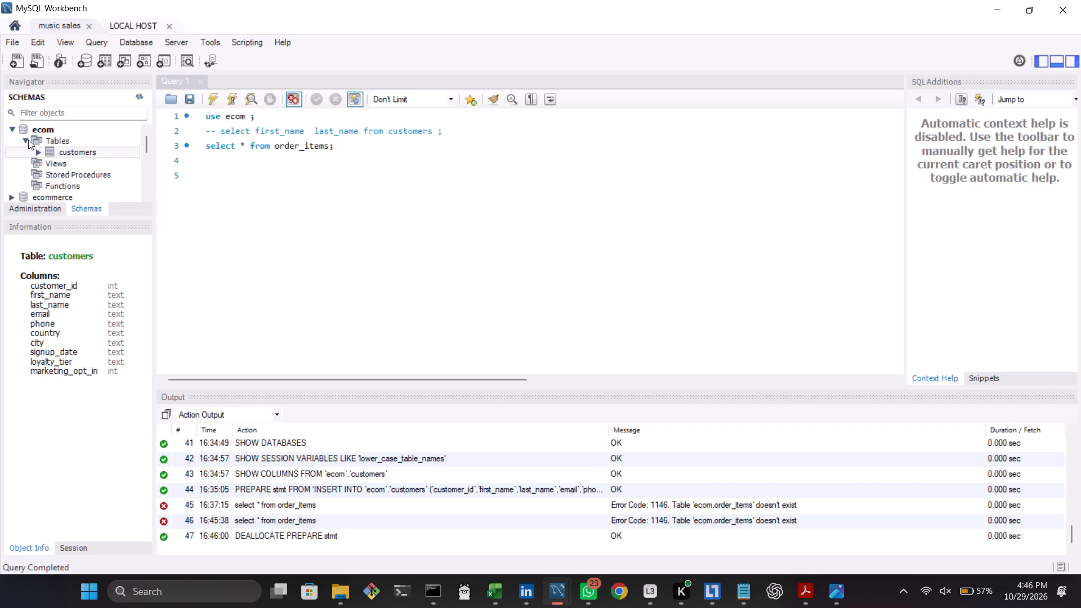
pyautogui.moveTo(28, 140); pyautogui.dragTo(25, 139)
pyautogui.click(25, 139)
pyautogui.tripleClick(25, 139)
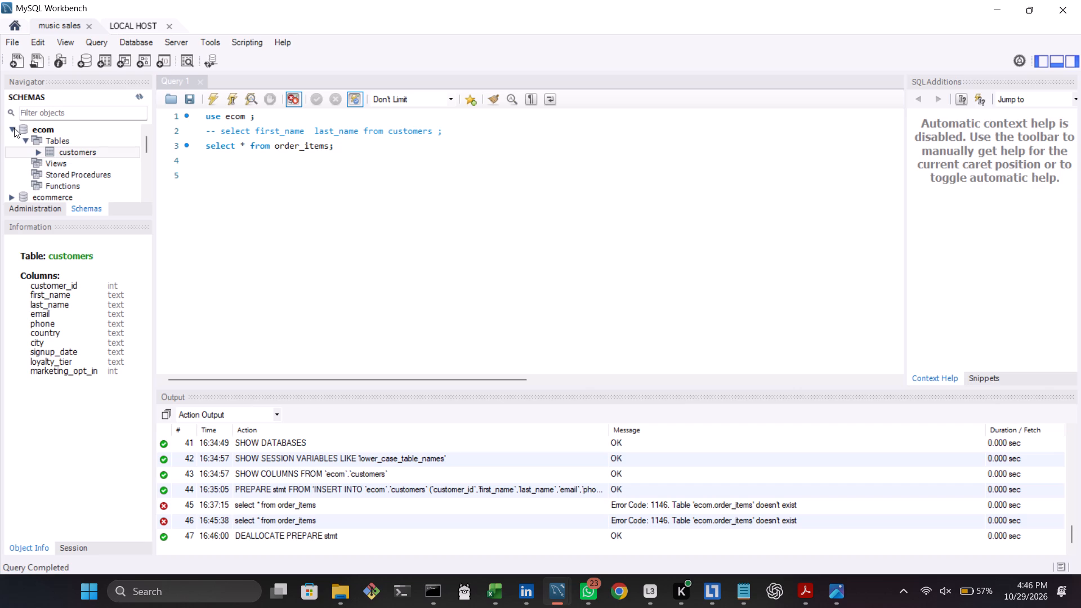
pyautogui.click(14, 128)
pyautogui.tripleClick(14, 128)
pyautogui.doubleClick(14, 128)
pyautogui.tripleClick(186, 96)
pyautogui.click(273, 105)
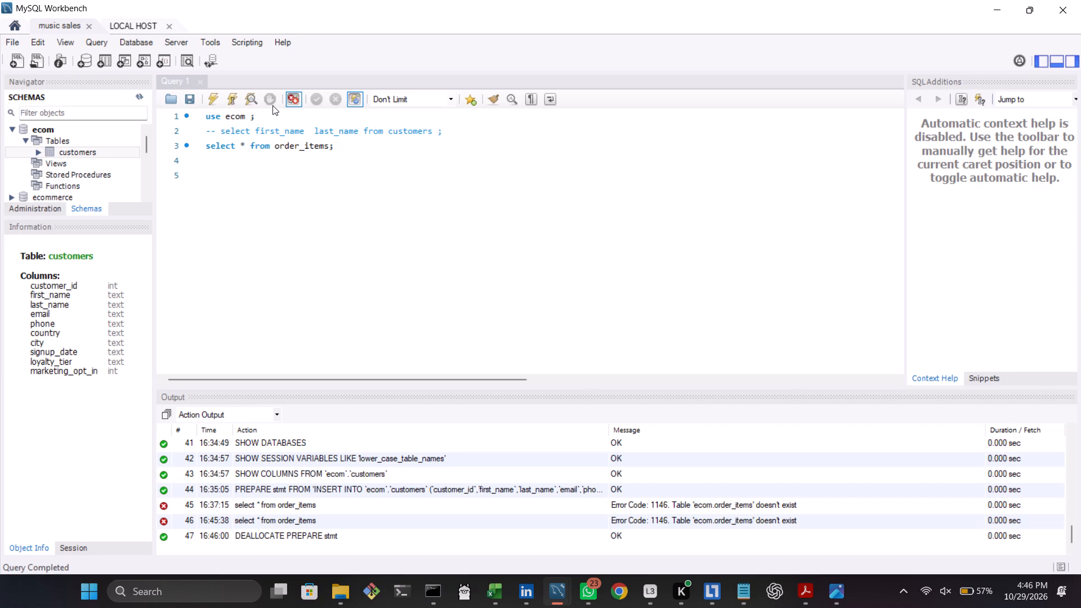
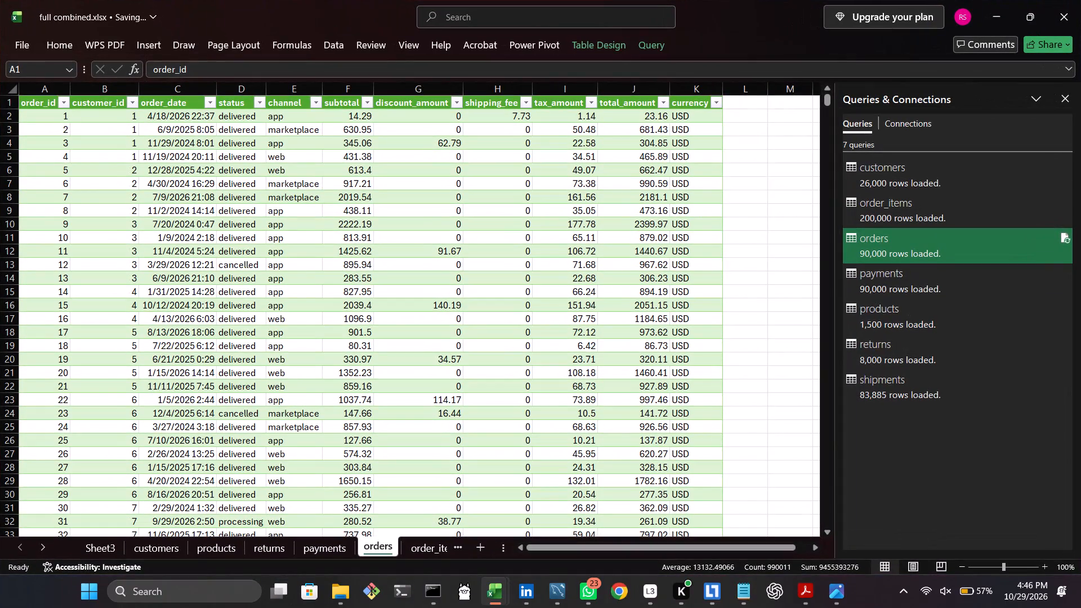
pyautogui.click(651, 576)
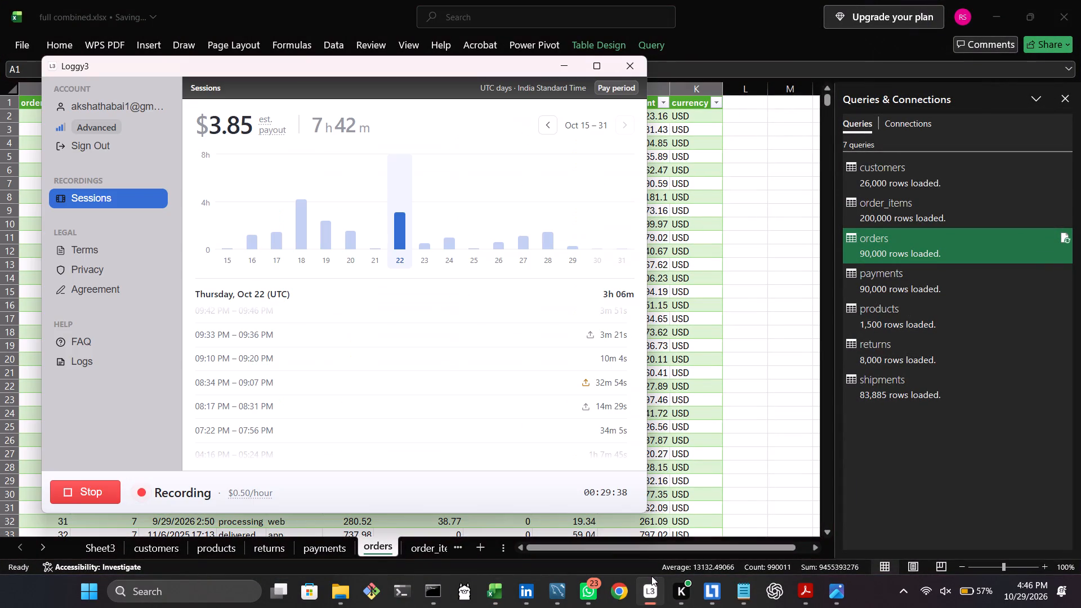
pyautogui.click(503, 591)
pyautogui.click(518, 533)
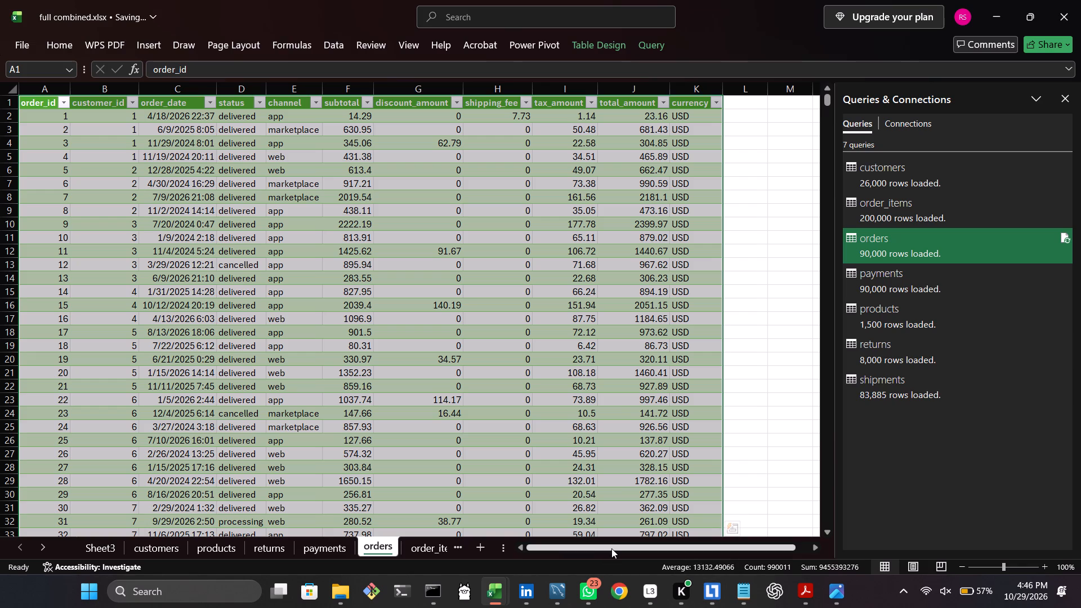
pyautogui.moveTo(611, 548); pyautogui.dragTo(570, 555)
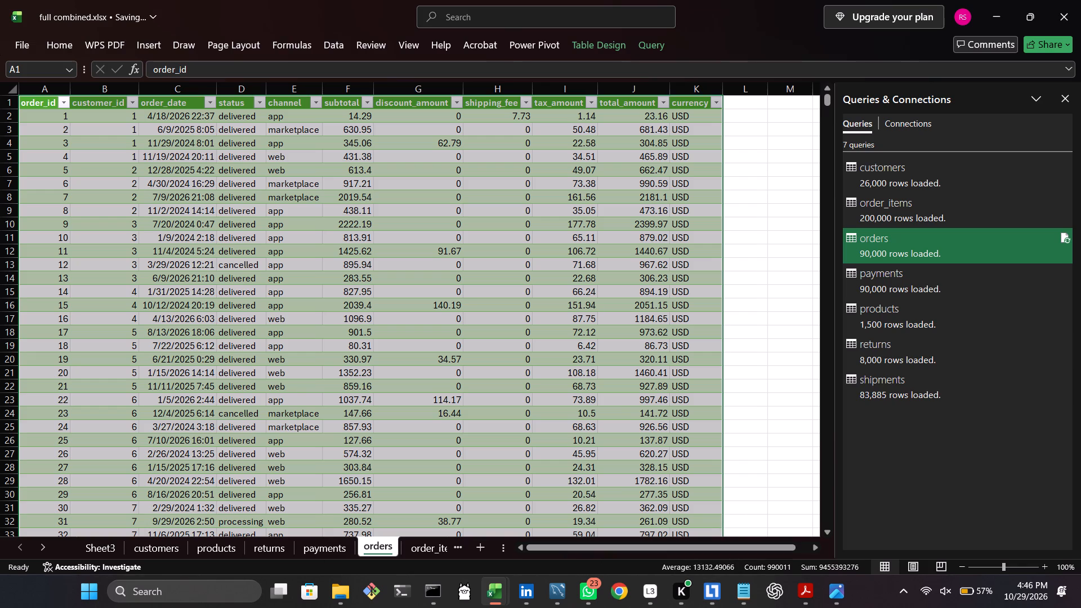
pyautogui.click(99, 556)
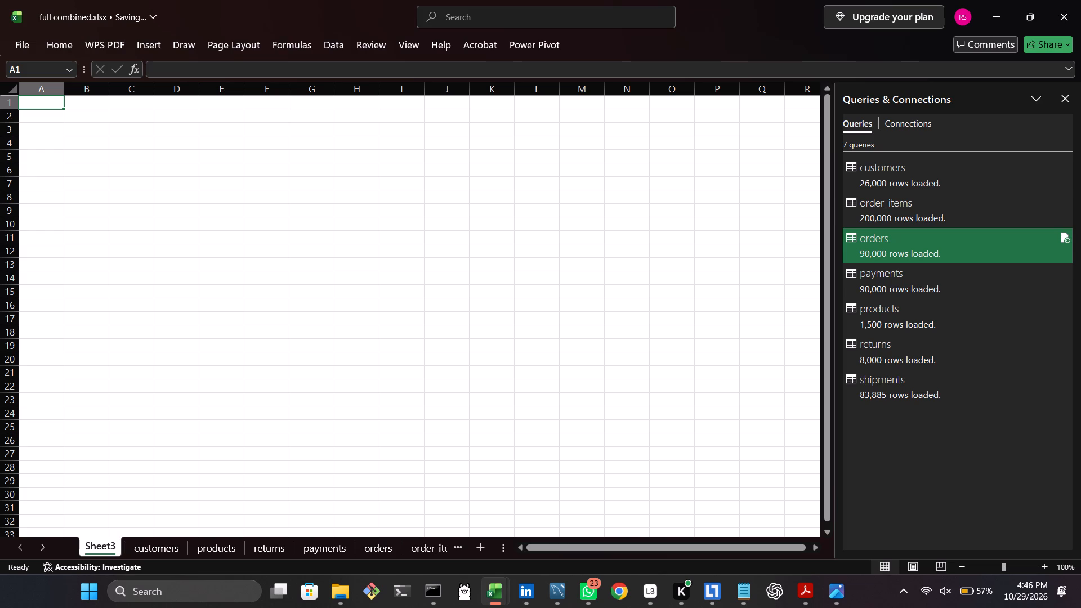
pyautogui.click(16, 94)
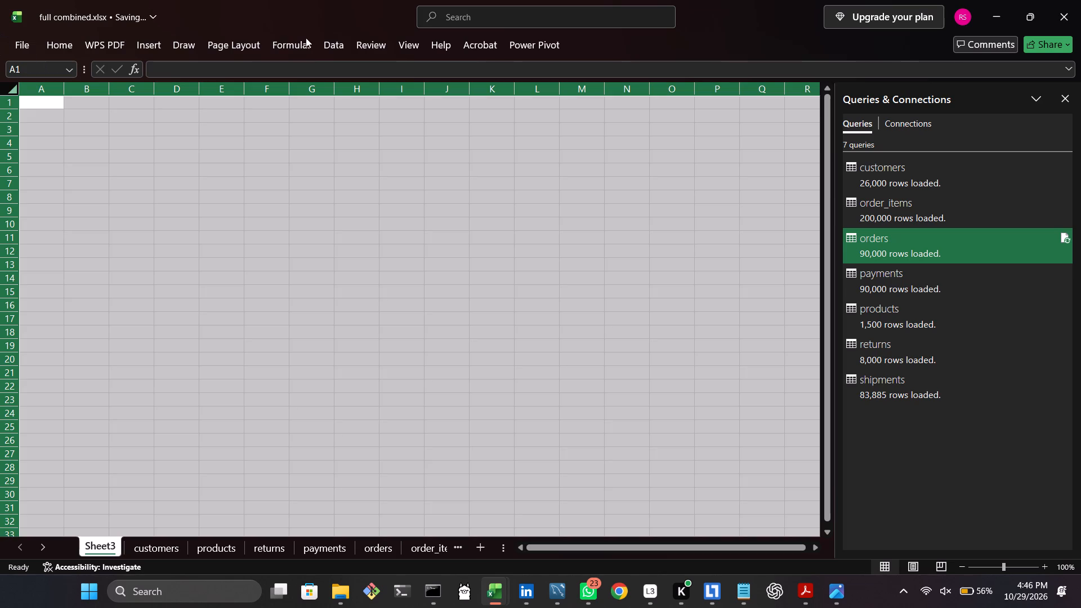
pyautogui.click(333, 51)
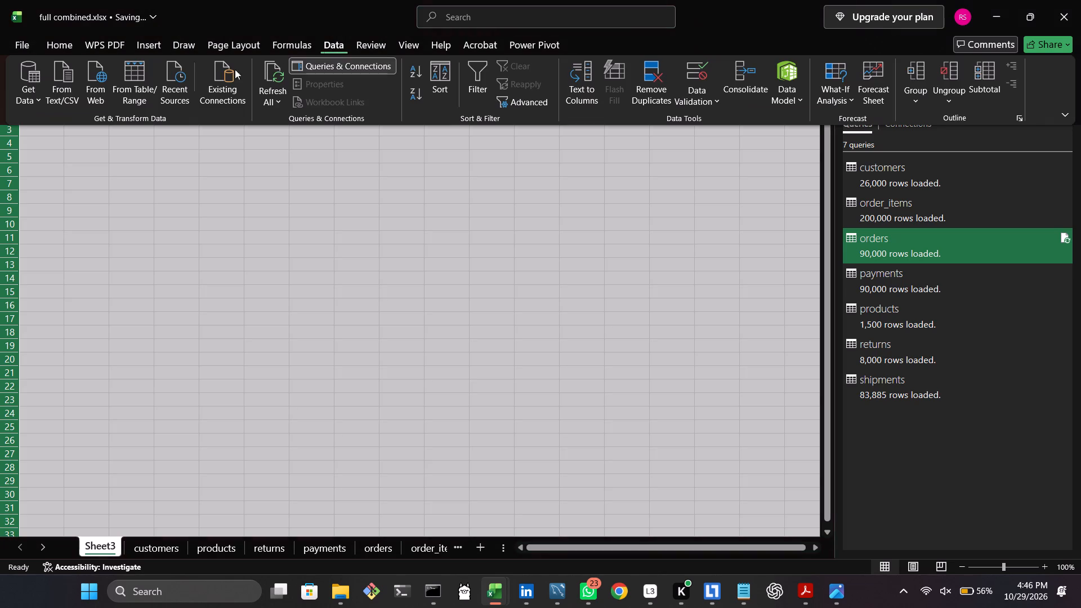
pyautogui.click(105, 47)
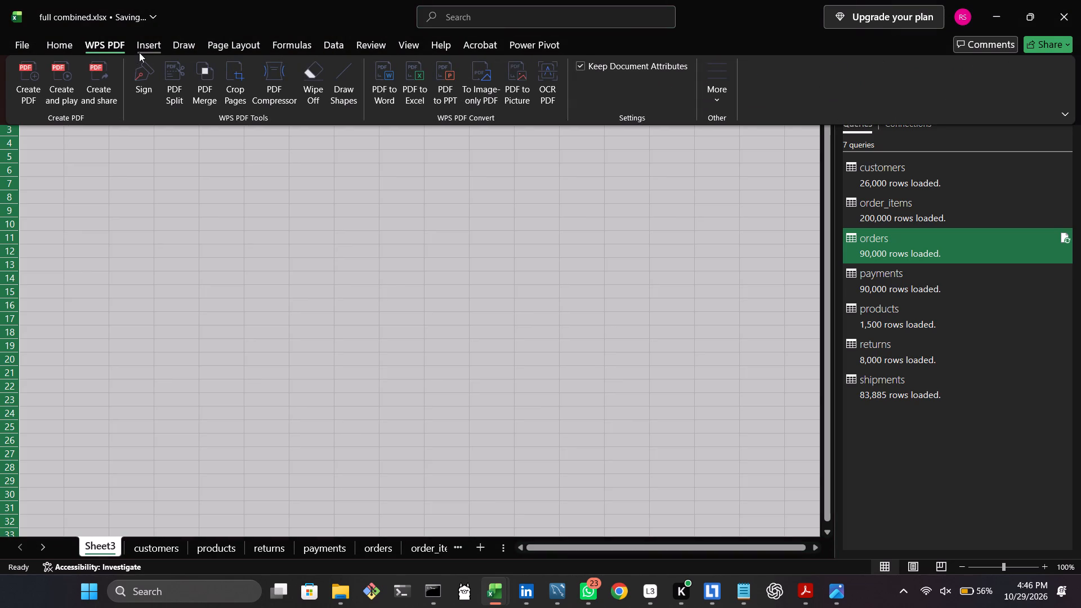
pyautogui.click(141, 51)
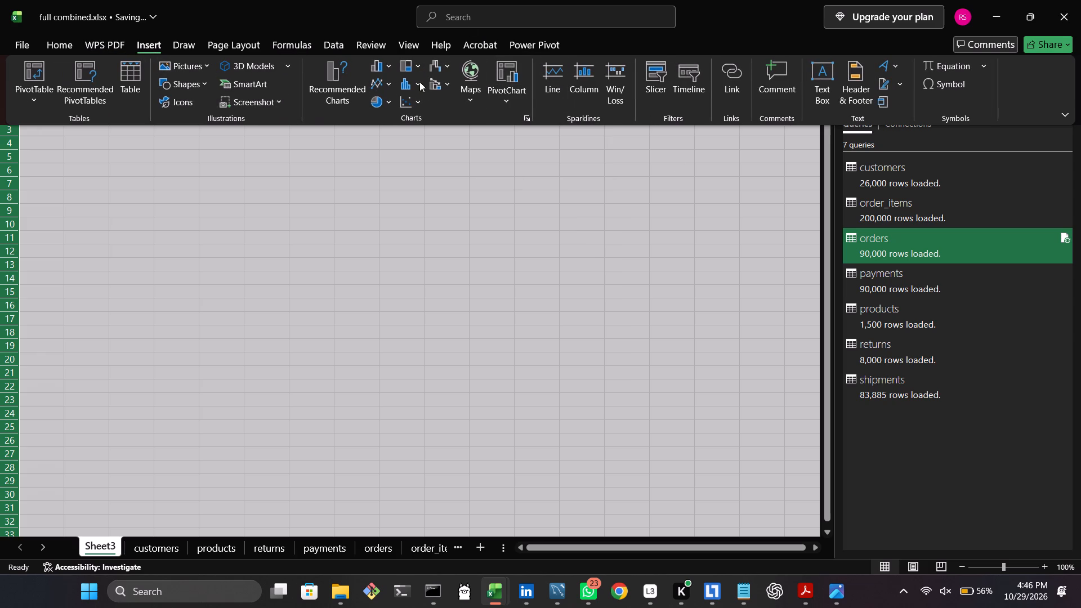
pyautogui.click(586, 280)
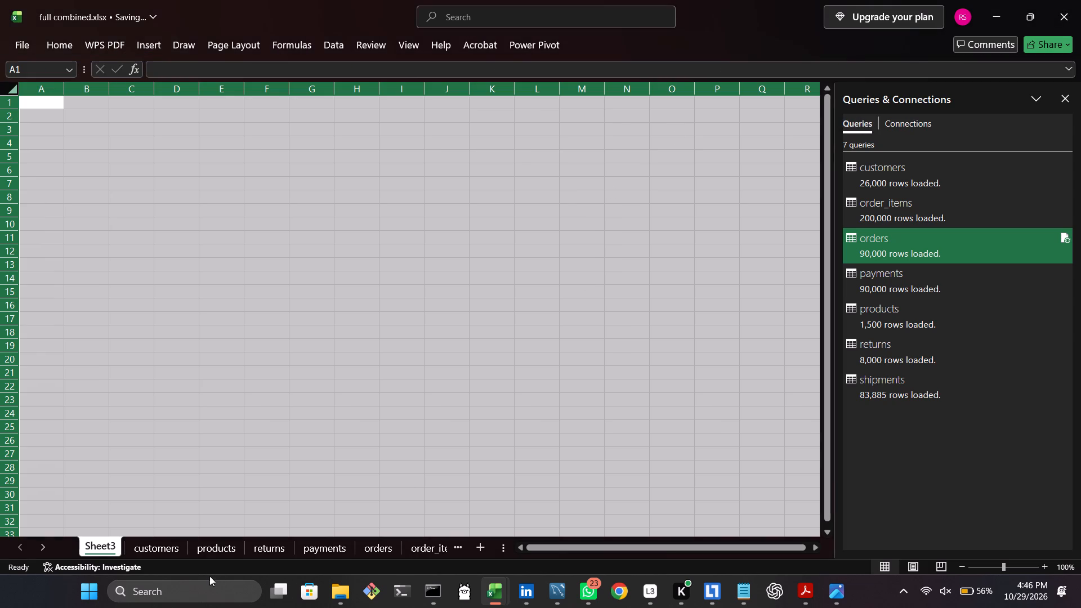
# Review the returns, payments, customers and products sheets, and examine the values offered by the products category filter.
pyautogui.click(267, 557)
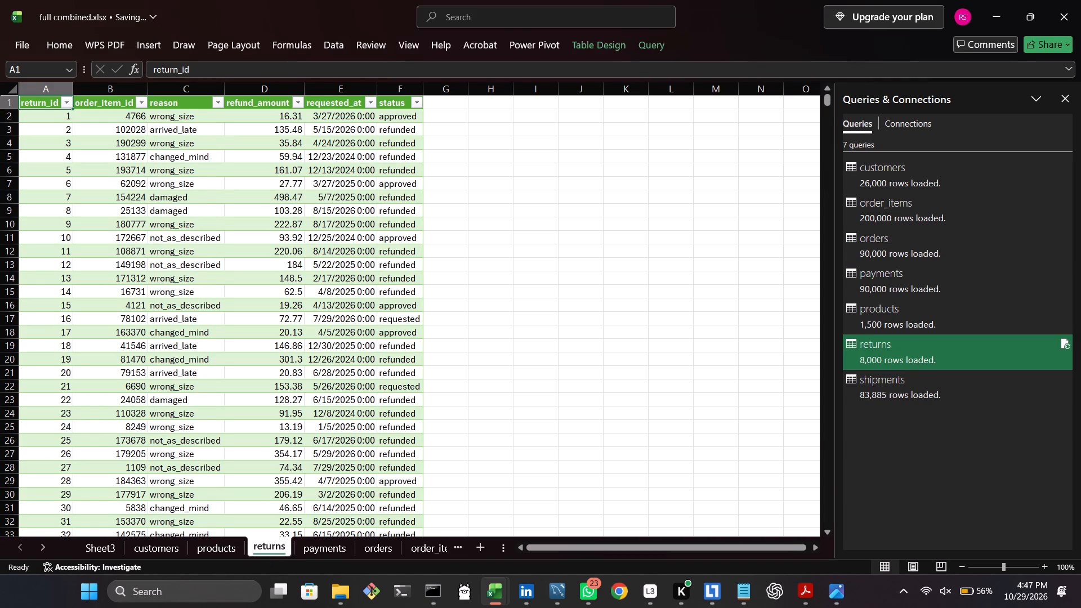
pyautogui.click(320, 544)
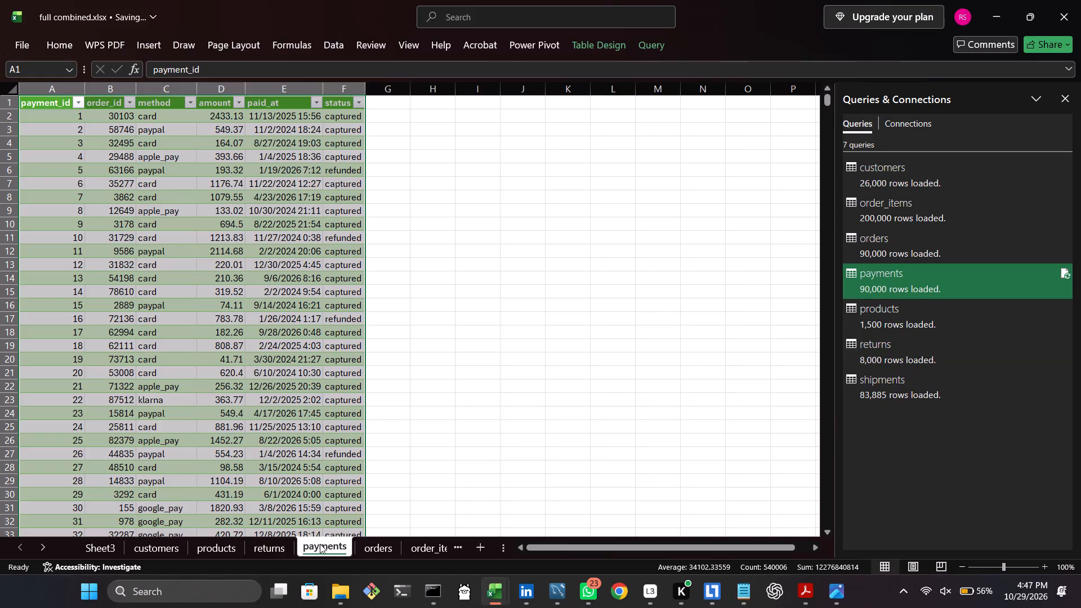
pyautogui.click(146, 549)
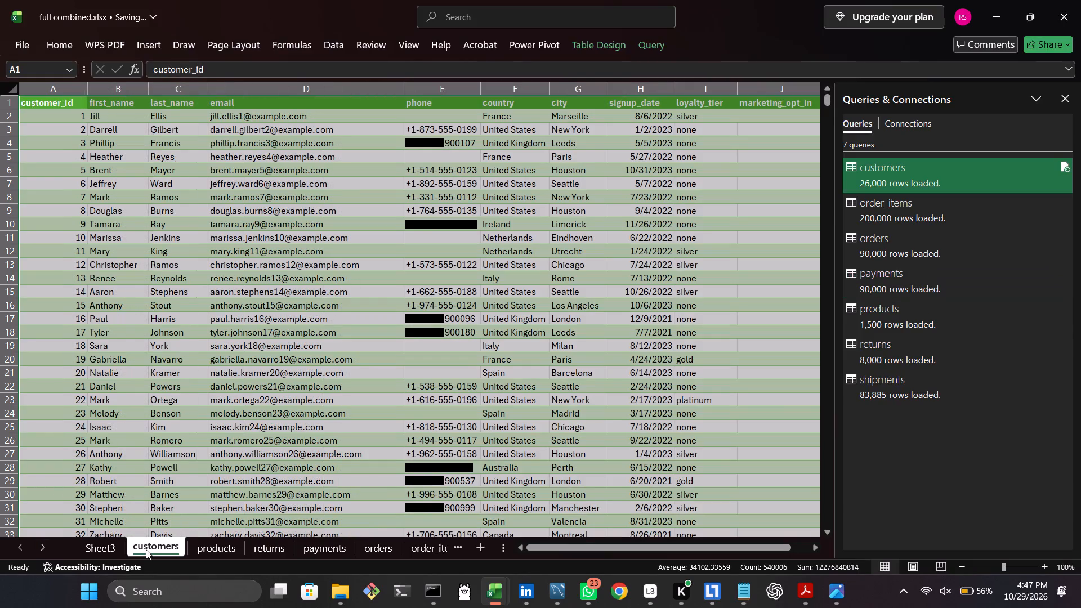
pyautogui.click(206, 544)
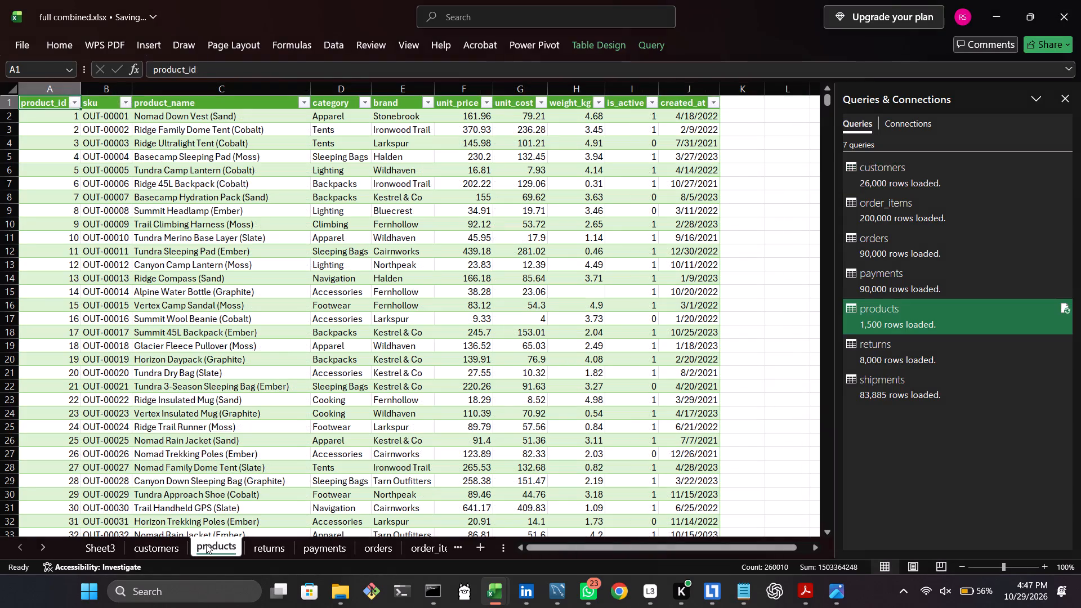
pyautogui.click(152, 555)
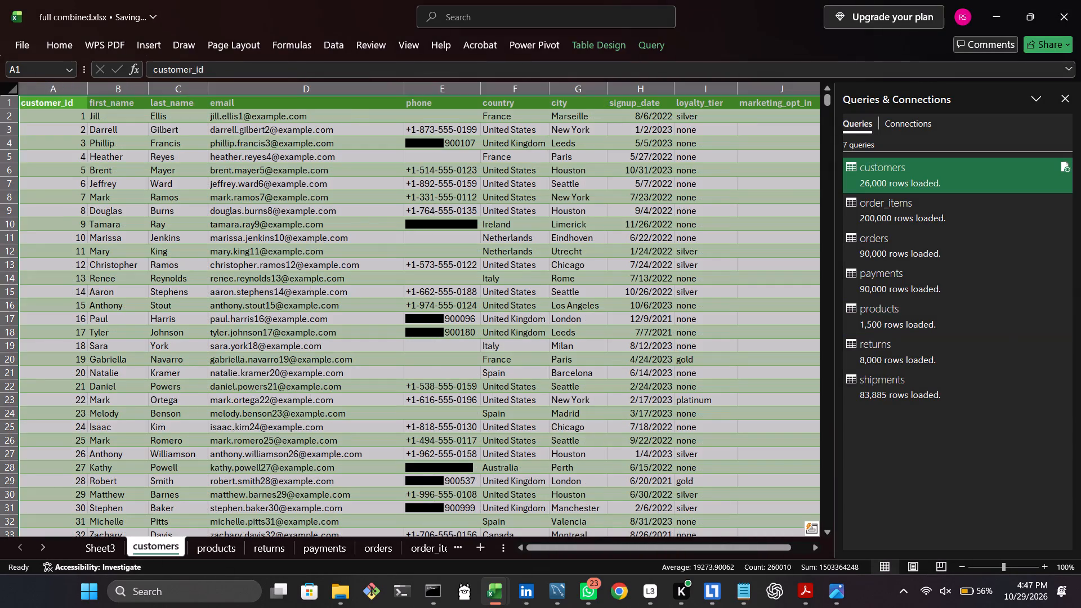
pyautogui.click(208, 556)
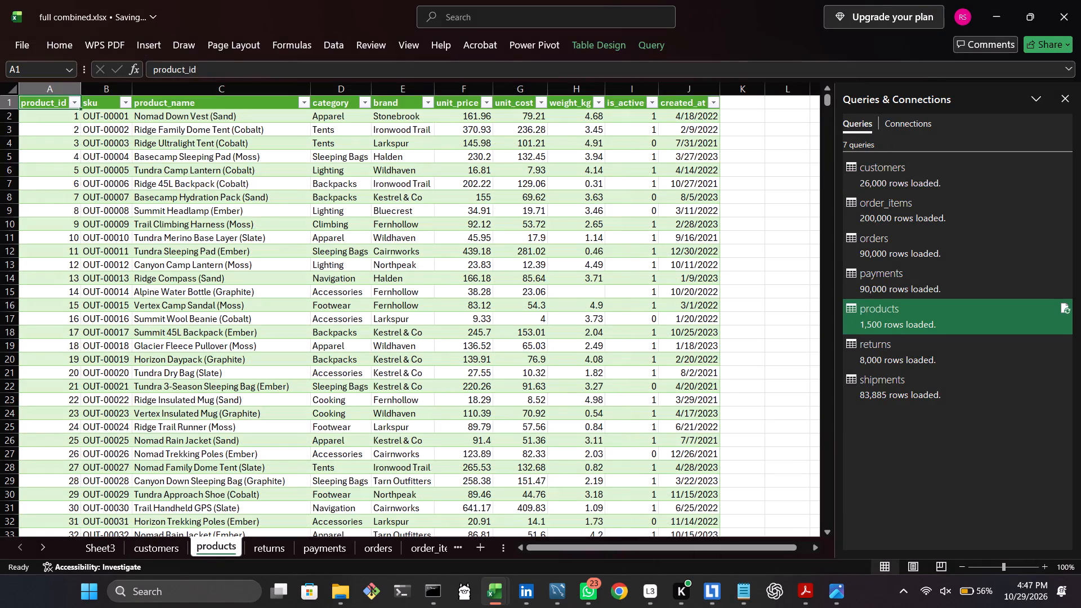
pyautogui.click(364, 102)
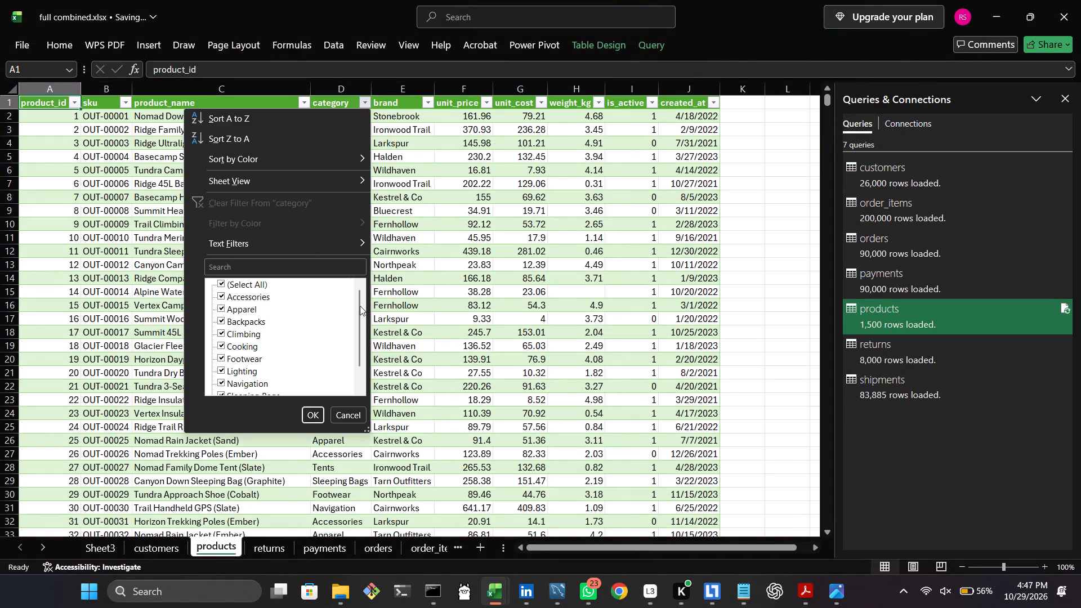
pyautogui.moveTo(359, 306); pyautogui.dragTo(332, 400)
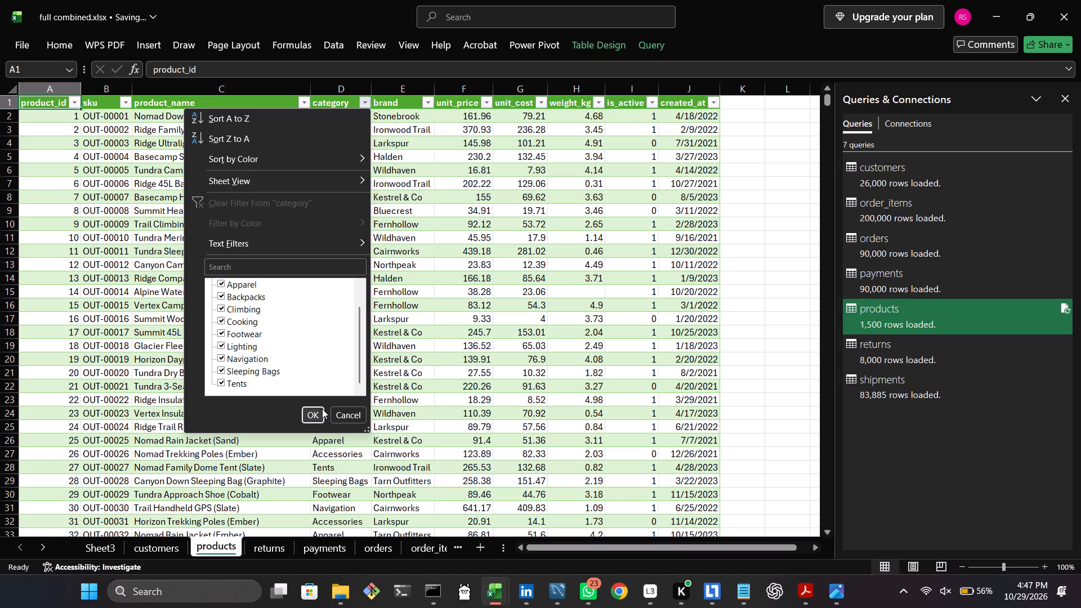
pyautogui.click(318, 408)
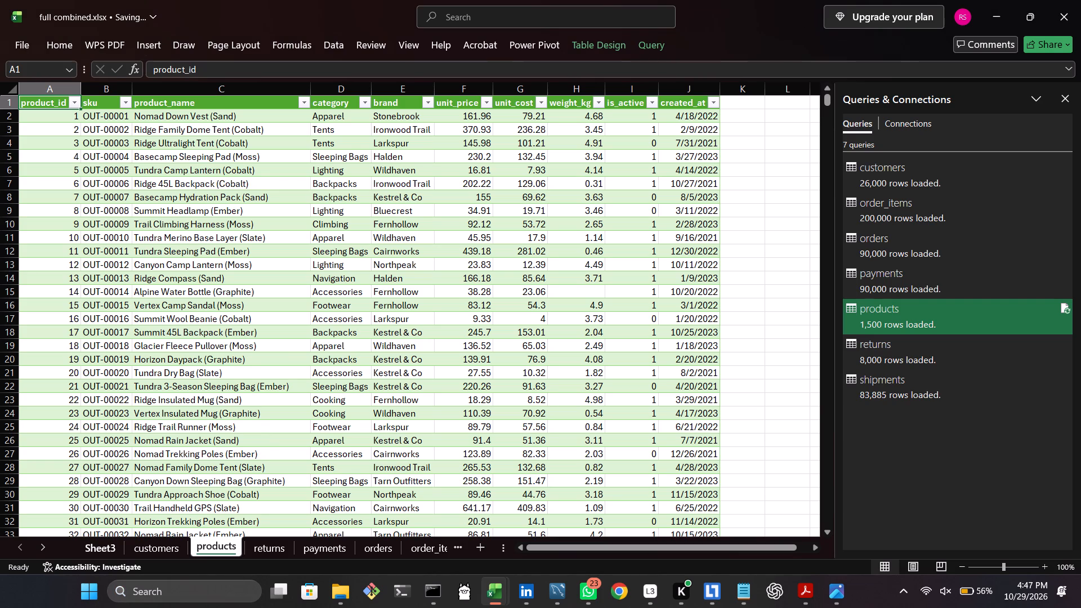
# Add a new blank worksheet directly after Sheet3.
pyautogui.click(98, 547)
pyautogui.click(71, 135)
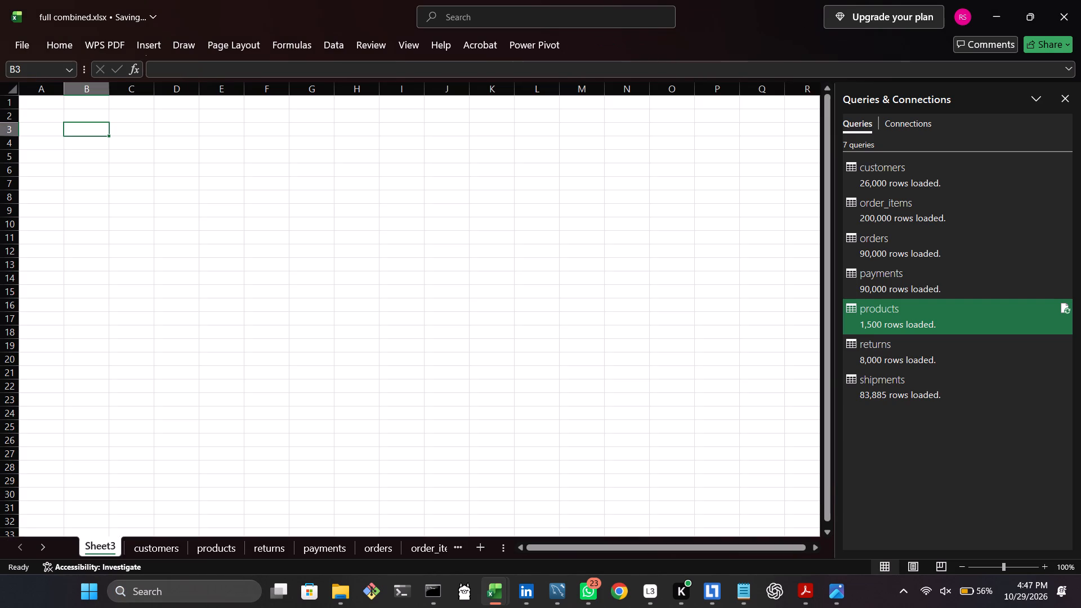
pyautogui.click(51, 117)
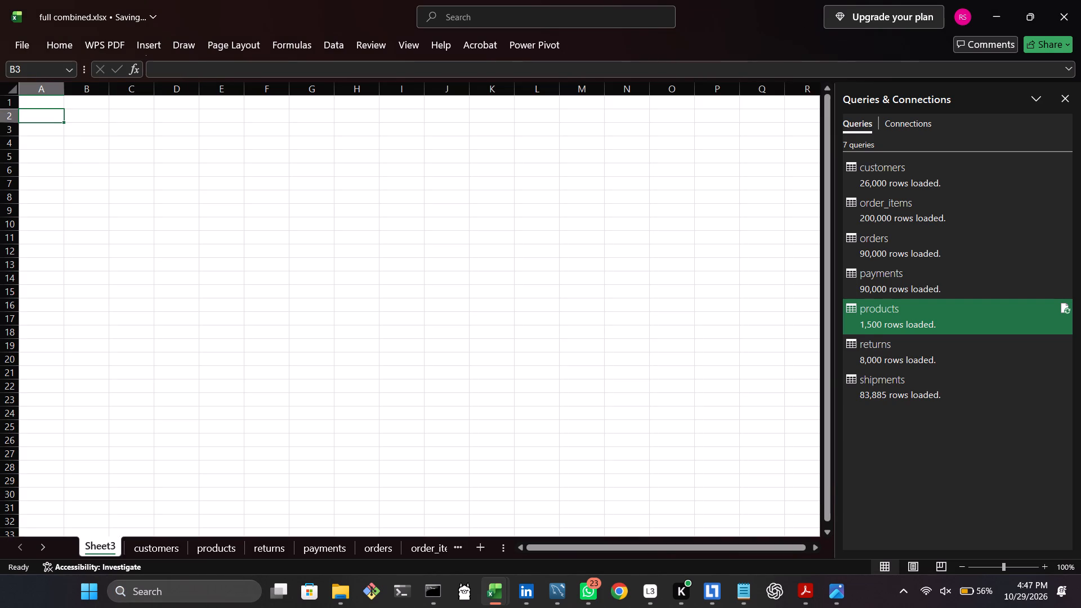
pyautogui.hscroll(1, 126, 194)
pyautogui.click(490, 549)
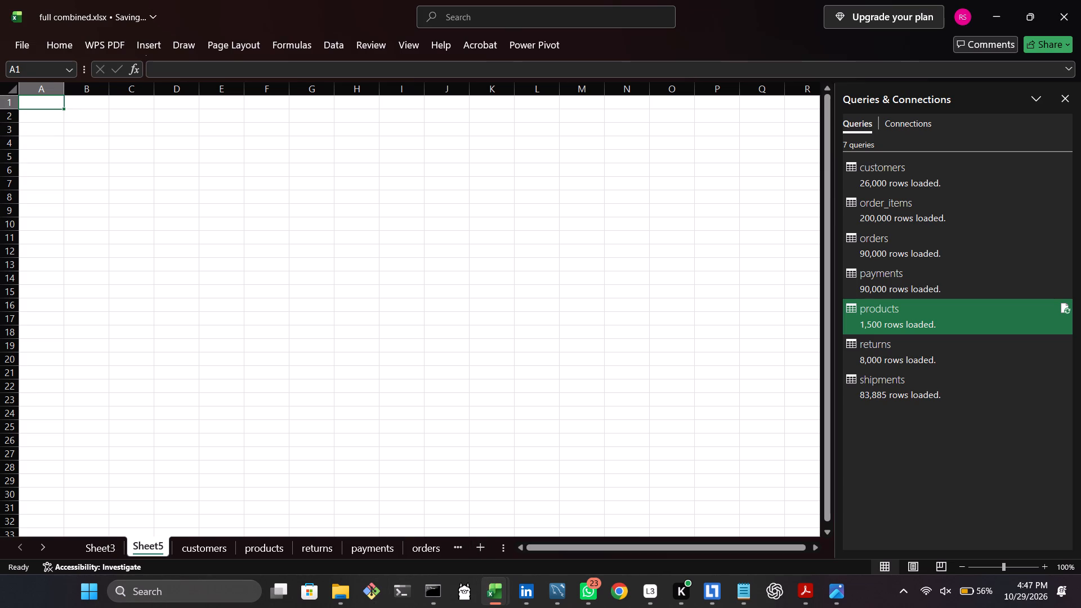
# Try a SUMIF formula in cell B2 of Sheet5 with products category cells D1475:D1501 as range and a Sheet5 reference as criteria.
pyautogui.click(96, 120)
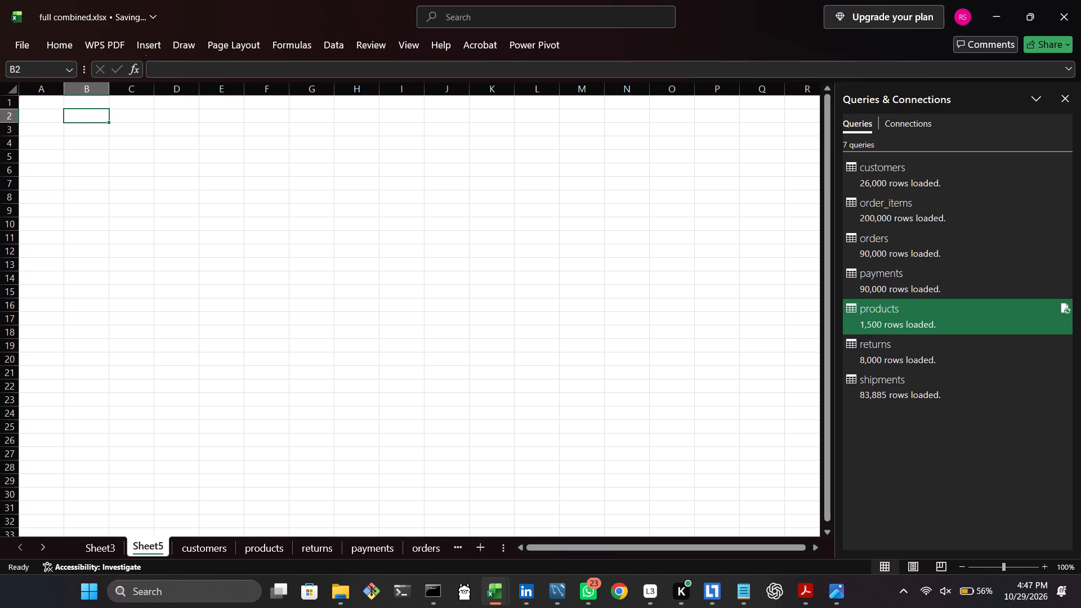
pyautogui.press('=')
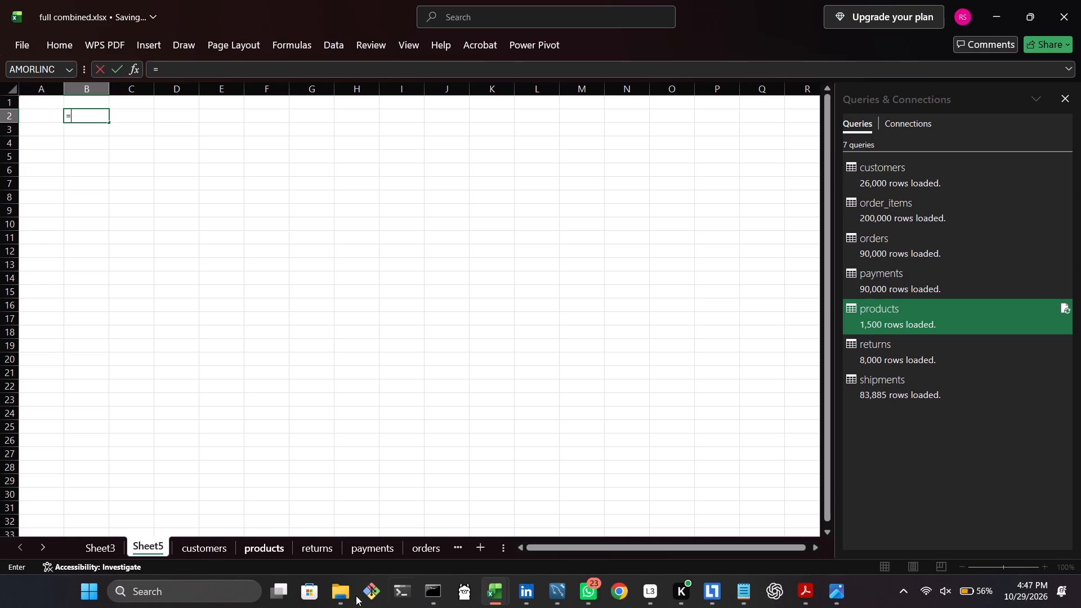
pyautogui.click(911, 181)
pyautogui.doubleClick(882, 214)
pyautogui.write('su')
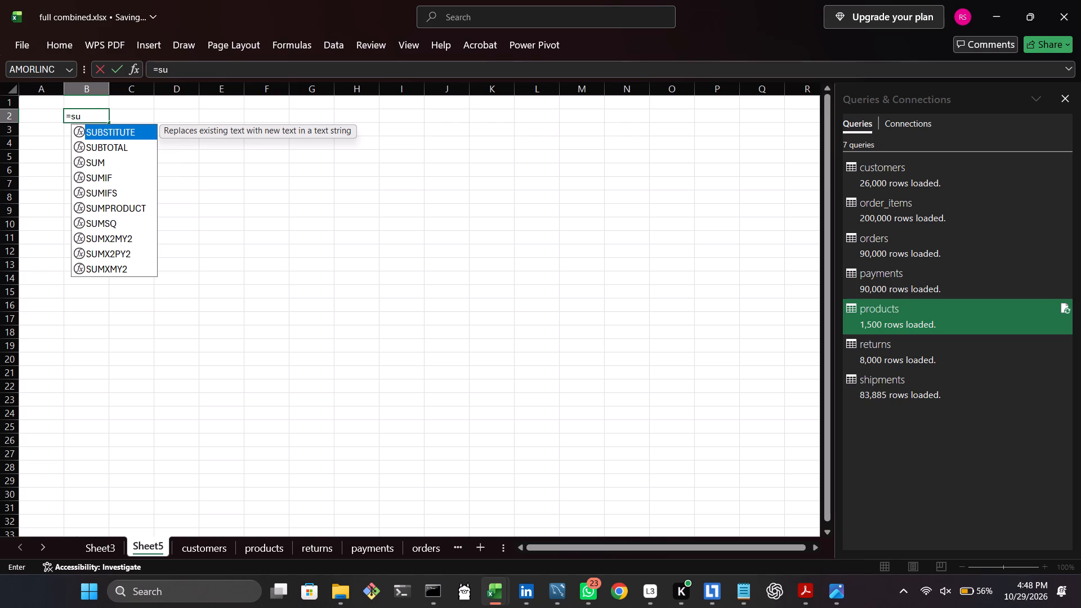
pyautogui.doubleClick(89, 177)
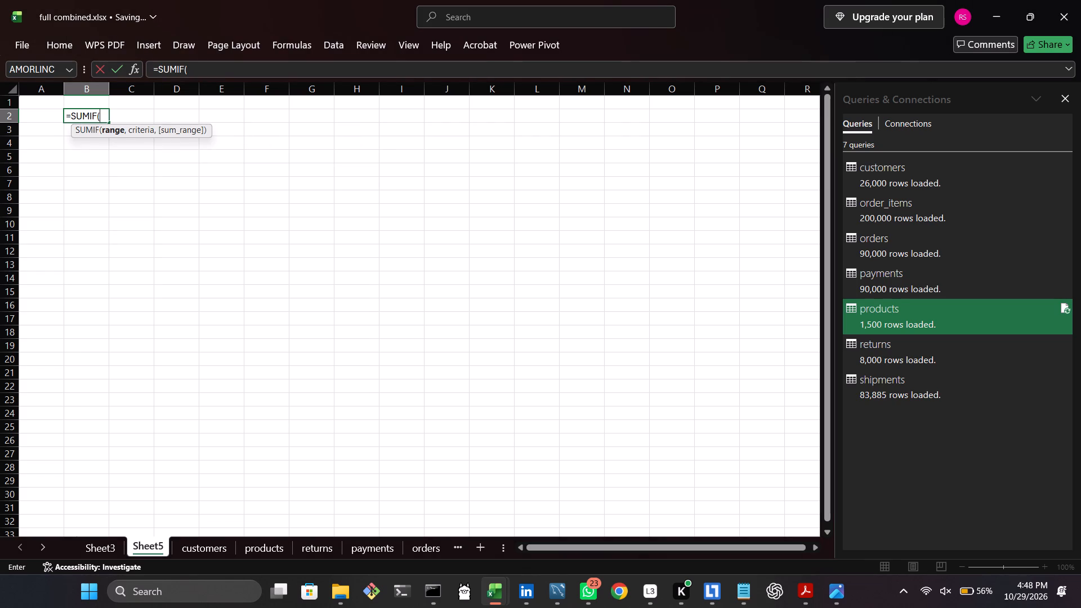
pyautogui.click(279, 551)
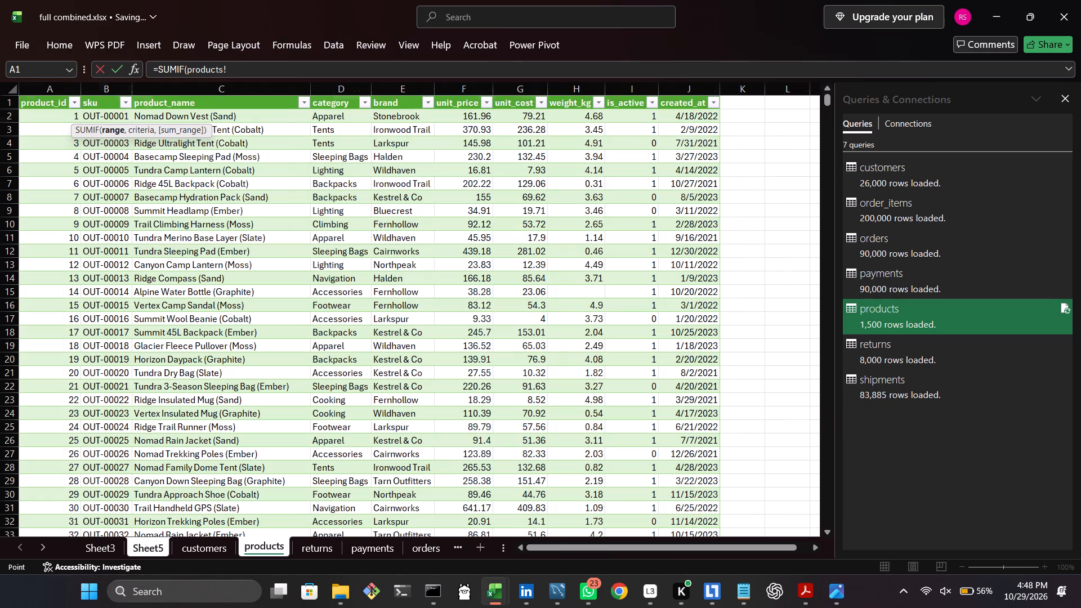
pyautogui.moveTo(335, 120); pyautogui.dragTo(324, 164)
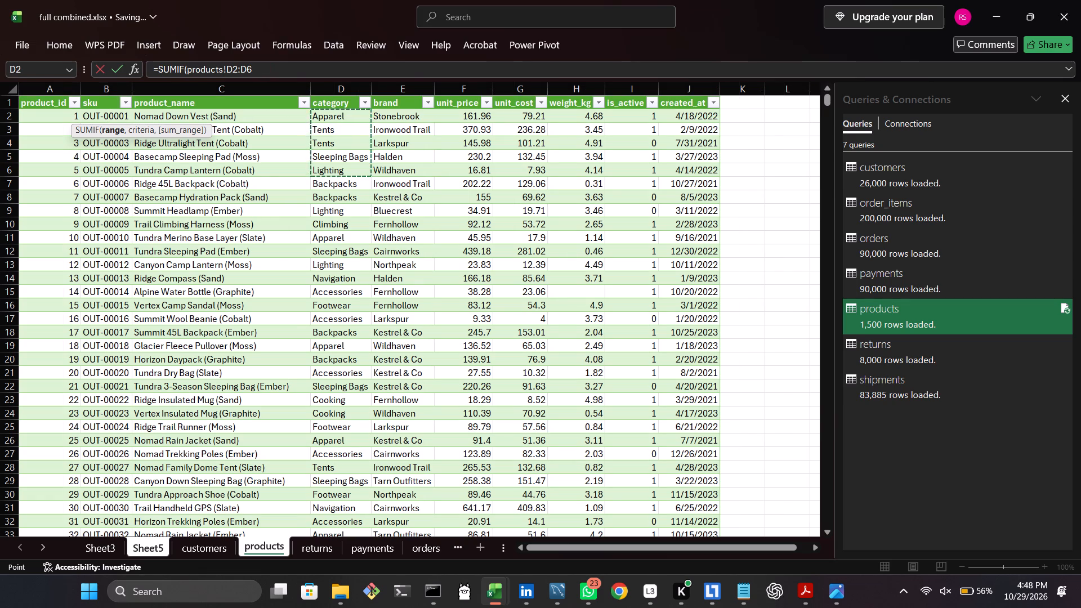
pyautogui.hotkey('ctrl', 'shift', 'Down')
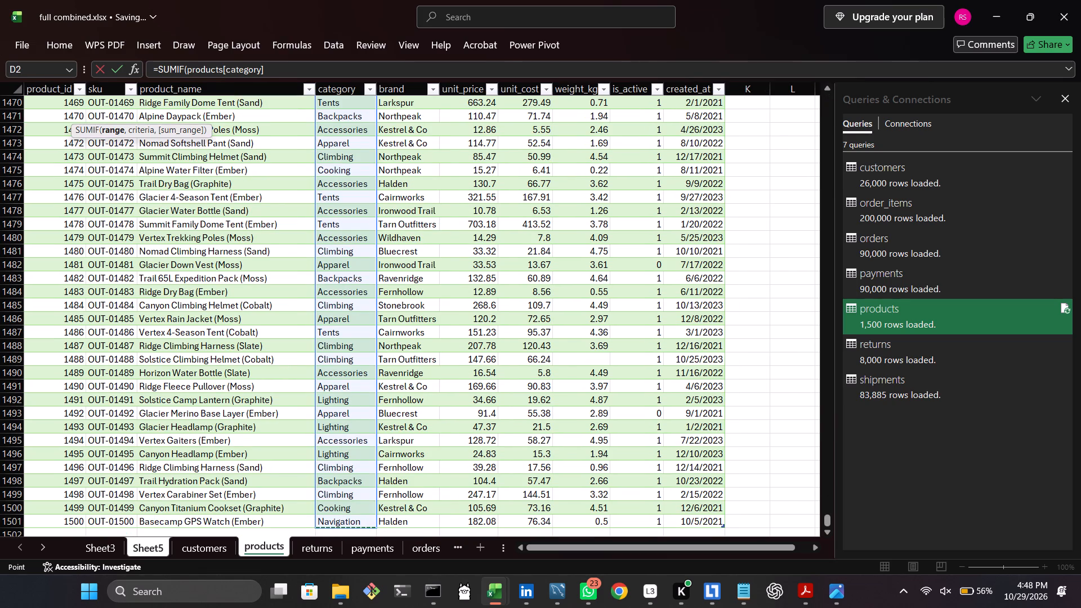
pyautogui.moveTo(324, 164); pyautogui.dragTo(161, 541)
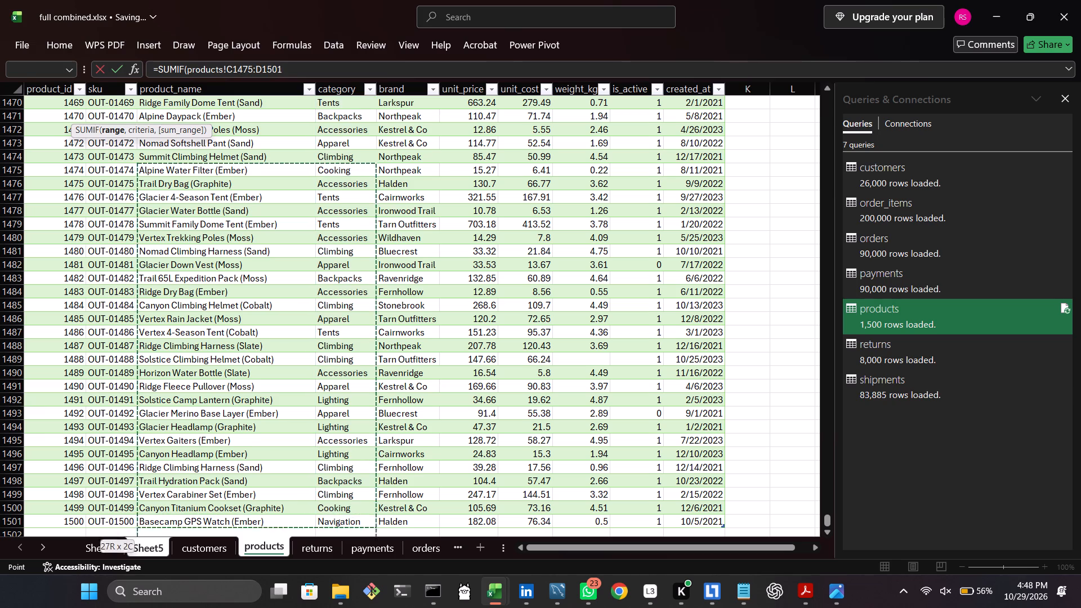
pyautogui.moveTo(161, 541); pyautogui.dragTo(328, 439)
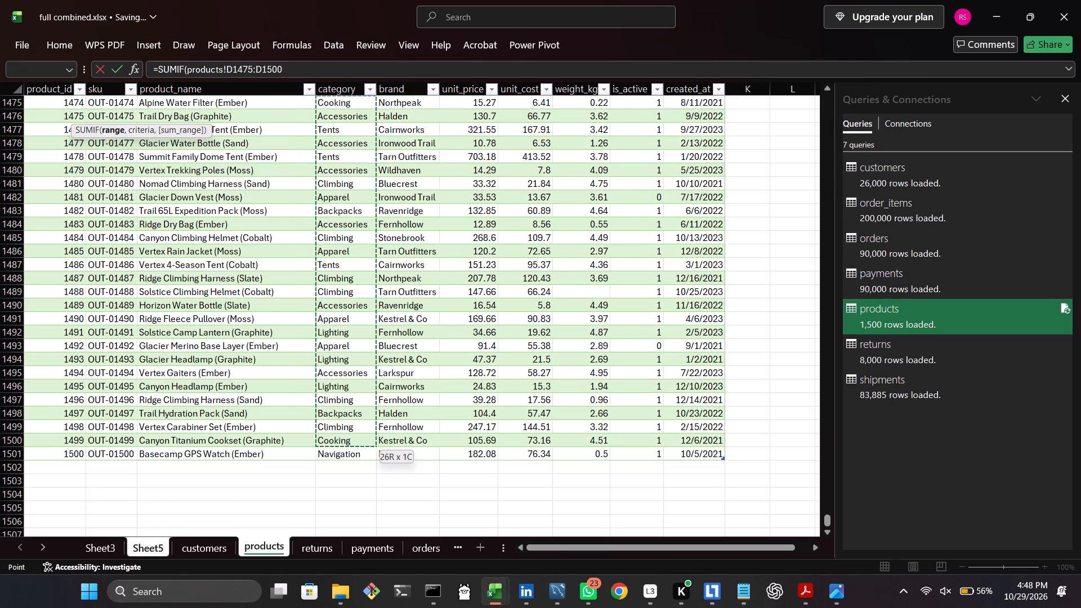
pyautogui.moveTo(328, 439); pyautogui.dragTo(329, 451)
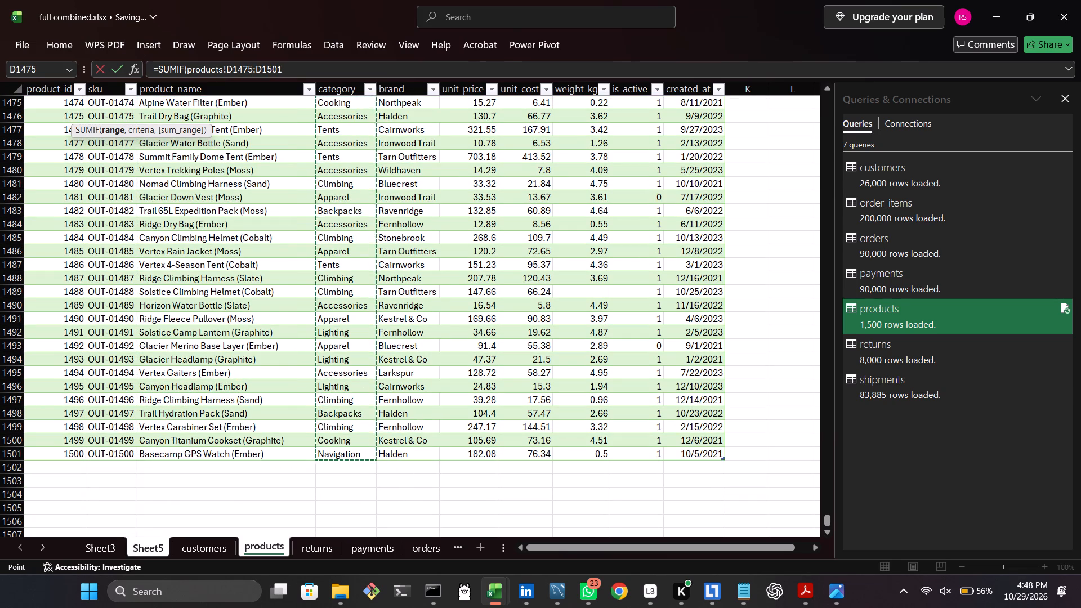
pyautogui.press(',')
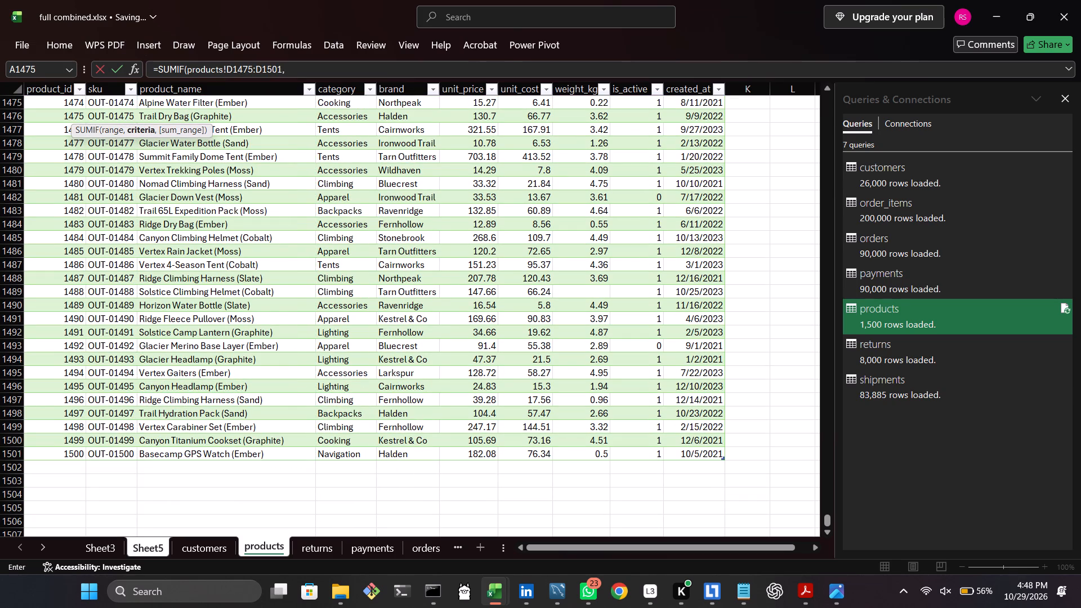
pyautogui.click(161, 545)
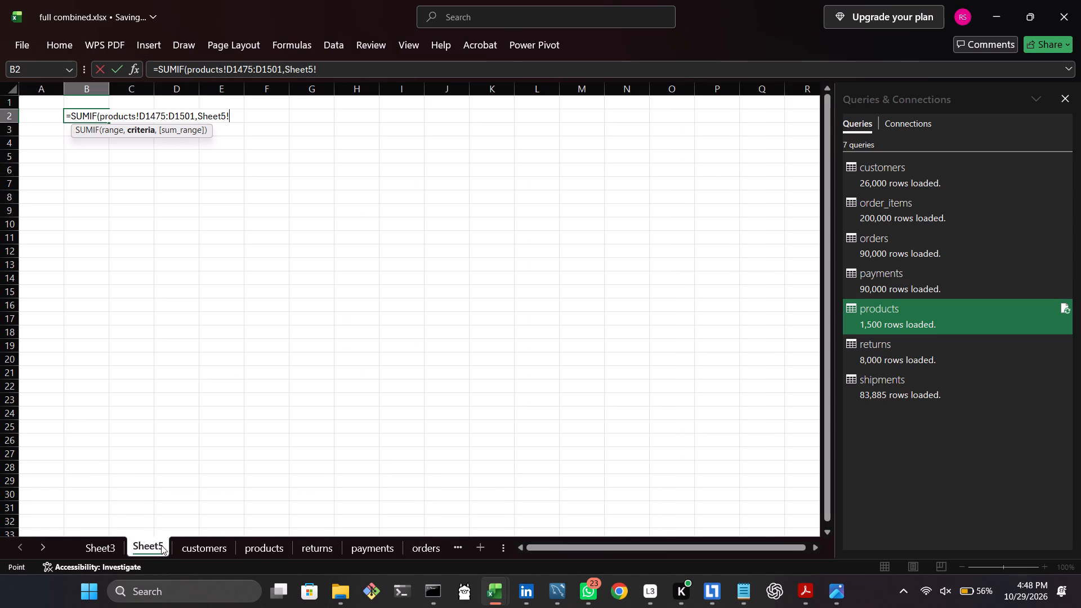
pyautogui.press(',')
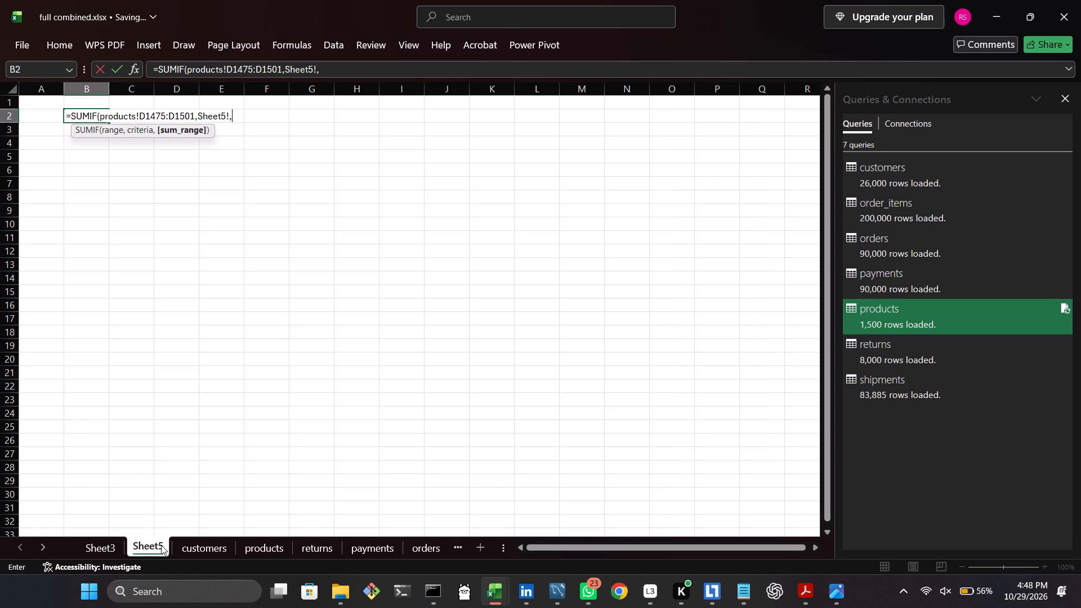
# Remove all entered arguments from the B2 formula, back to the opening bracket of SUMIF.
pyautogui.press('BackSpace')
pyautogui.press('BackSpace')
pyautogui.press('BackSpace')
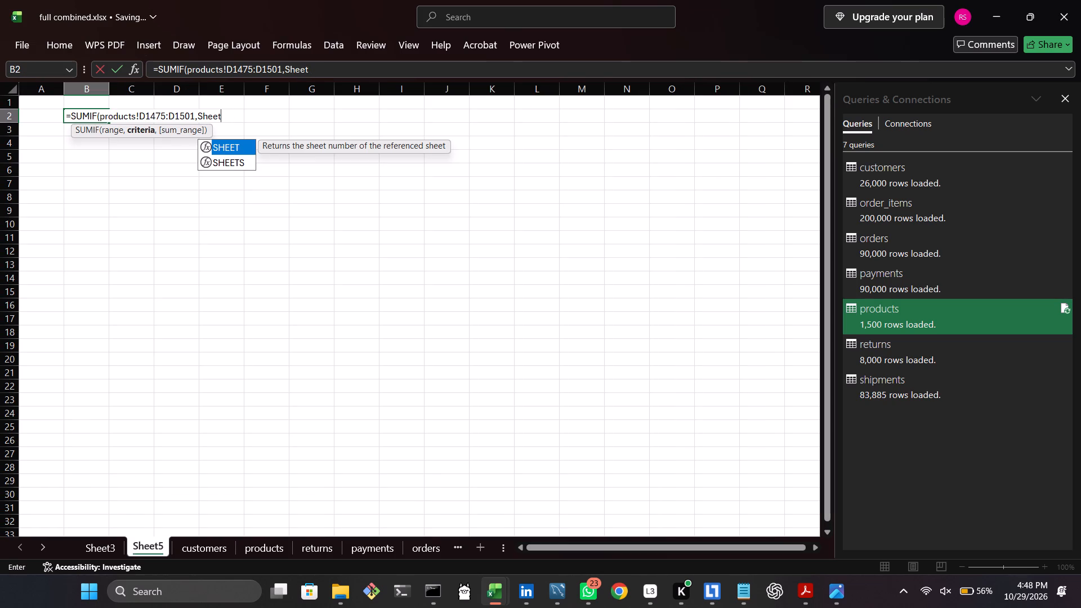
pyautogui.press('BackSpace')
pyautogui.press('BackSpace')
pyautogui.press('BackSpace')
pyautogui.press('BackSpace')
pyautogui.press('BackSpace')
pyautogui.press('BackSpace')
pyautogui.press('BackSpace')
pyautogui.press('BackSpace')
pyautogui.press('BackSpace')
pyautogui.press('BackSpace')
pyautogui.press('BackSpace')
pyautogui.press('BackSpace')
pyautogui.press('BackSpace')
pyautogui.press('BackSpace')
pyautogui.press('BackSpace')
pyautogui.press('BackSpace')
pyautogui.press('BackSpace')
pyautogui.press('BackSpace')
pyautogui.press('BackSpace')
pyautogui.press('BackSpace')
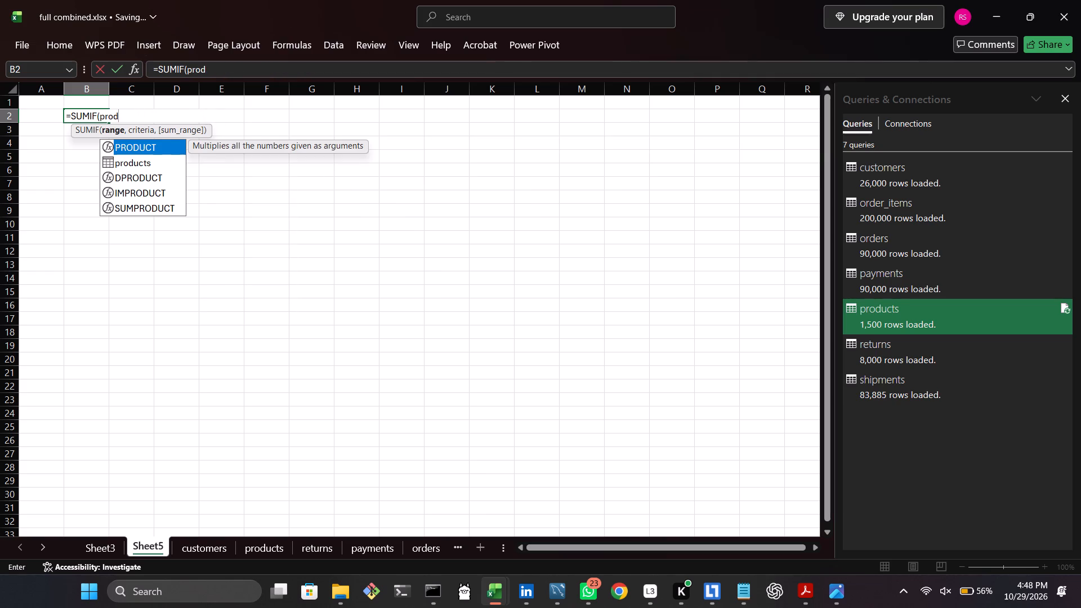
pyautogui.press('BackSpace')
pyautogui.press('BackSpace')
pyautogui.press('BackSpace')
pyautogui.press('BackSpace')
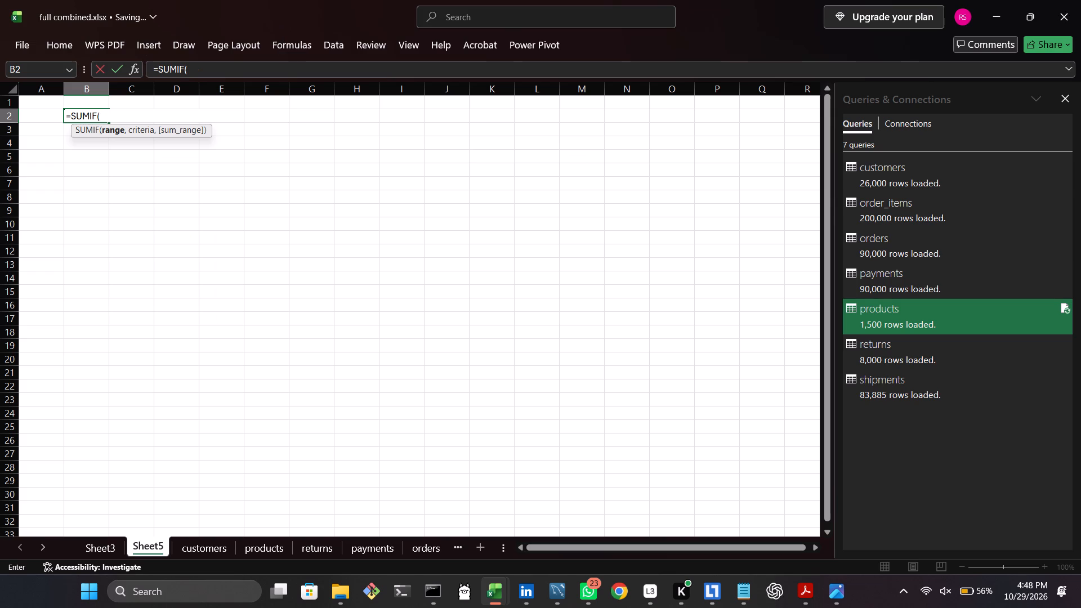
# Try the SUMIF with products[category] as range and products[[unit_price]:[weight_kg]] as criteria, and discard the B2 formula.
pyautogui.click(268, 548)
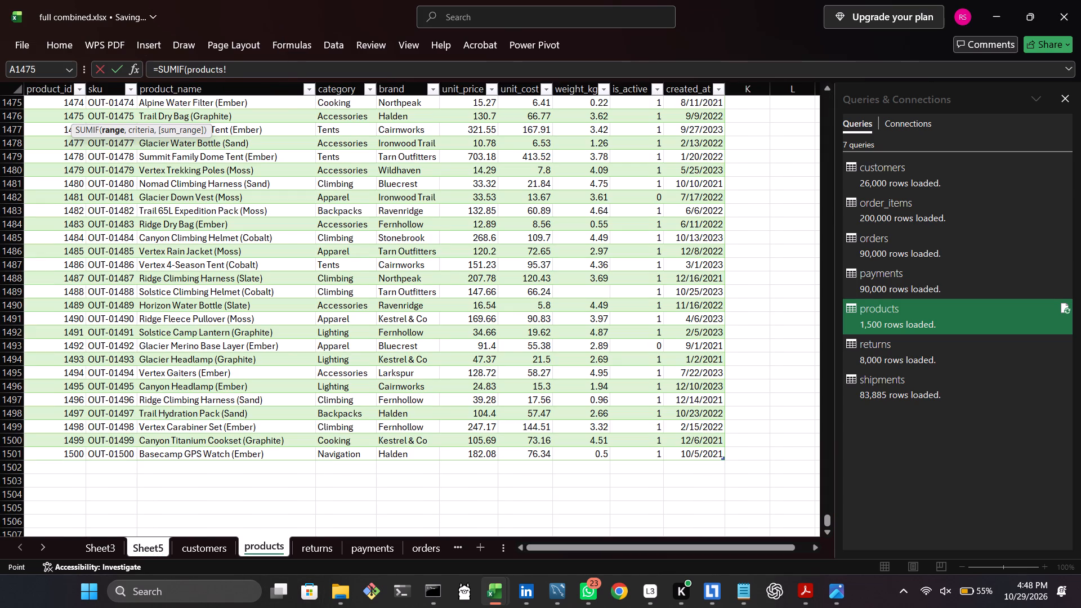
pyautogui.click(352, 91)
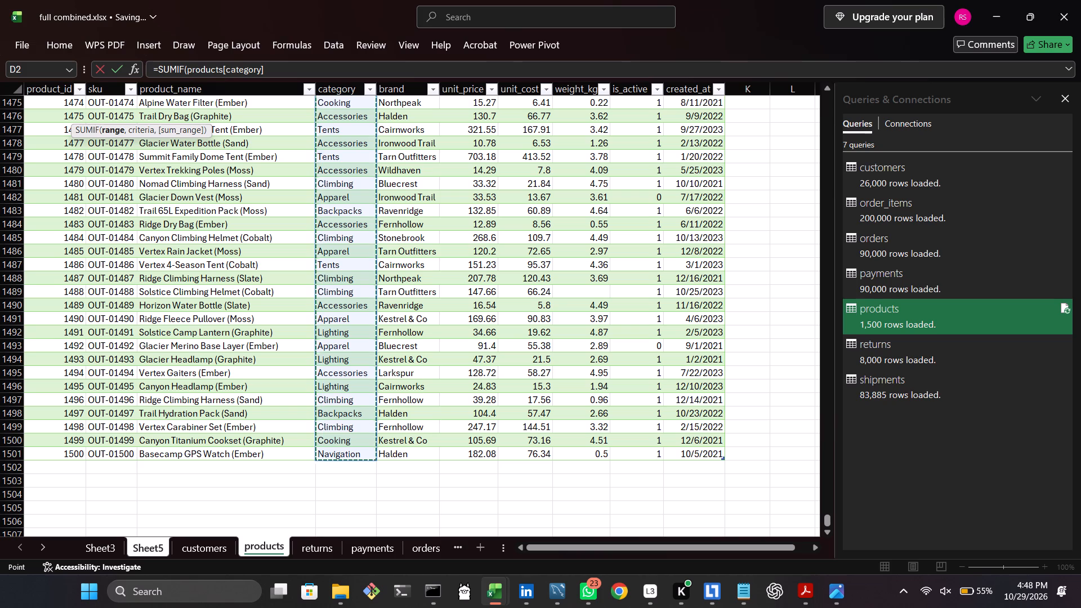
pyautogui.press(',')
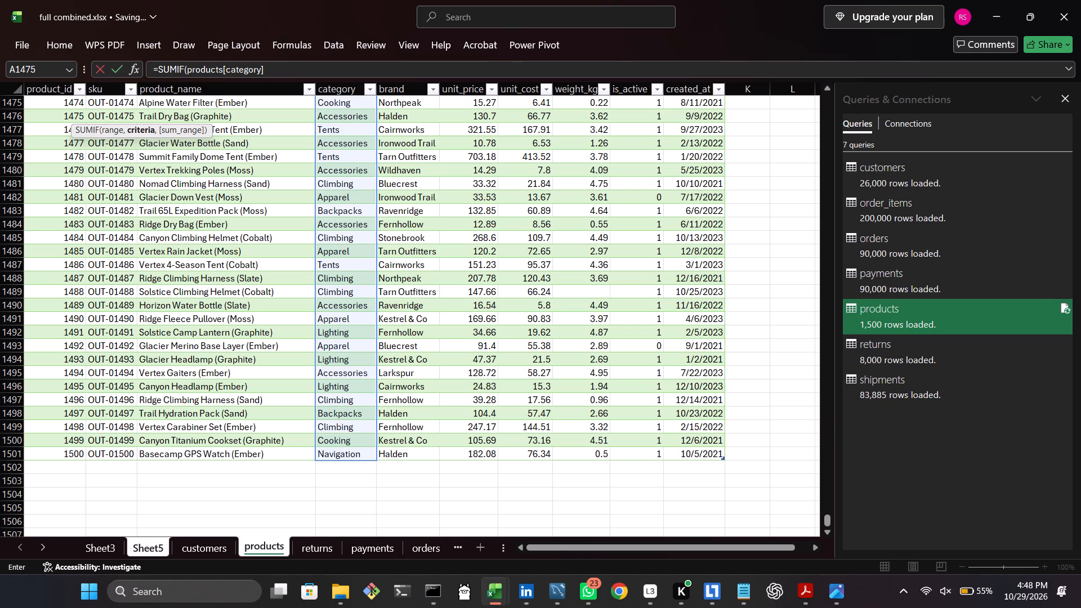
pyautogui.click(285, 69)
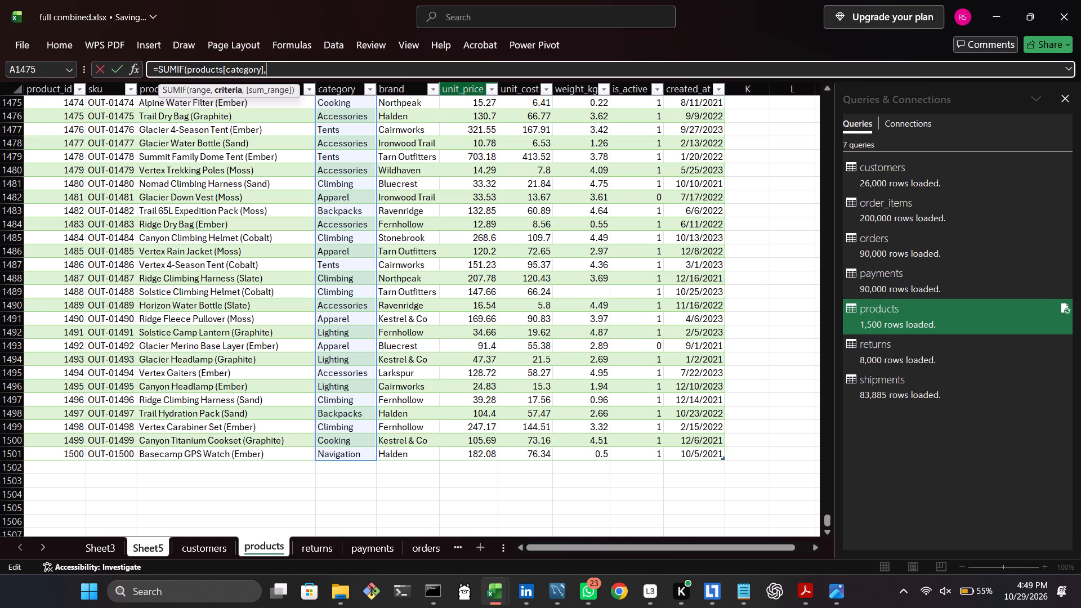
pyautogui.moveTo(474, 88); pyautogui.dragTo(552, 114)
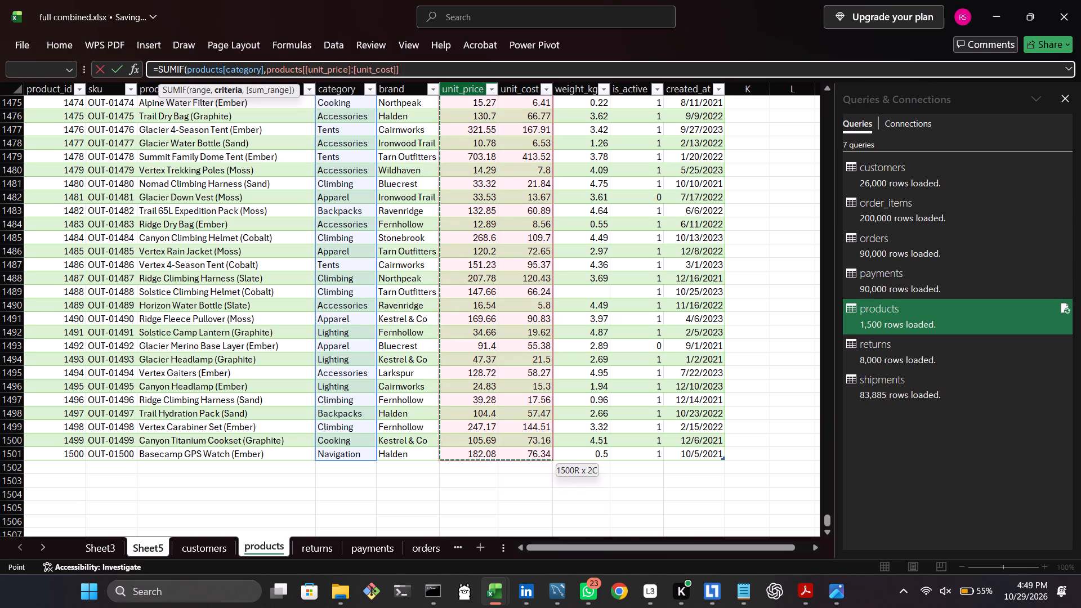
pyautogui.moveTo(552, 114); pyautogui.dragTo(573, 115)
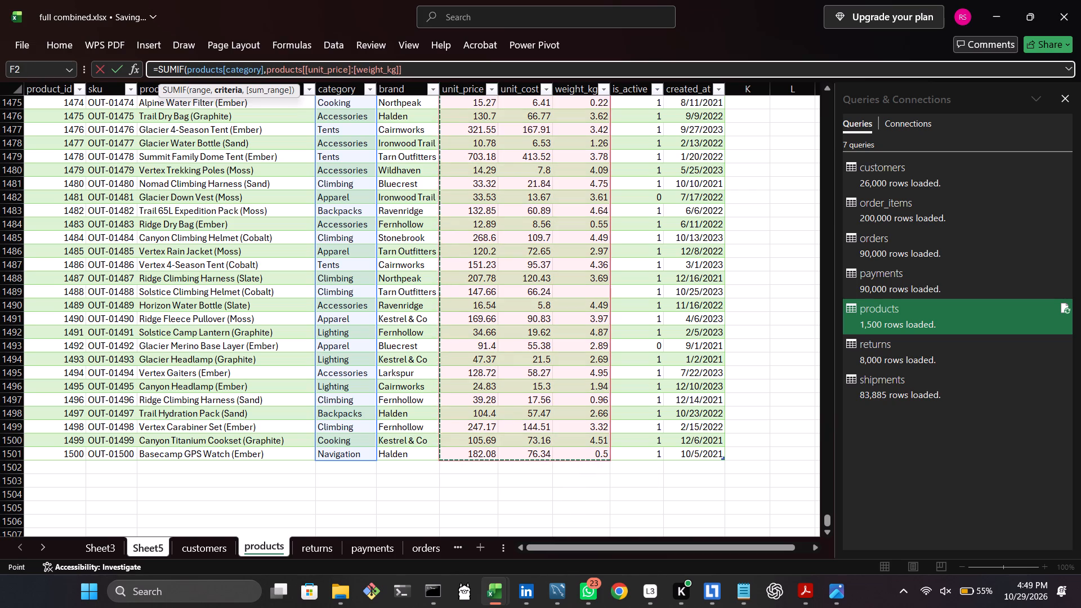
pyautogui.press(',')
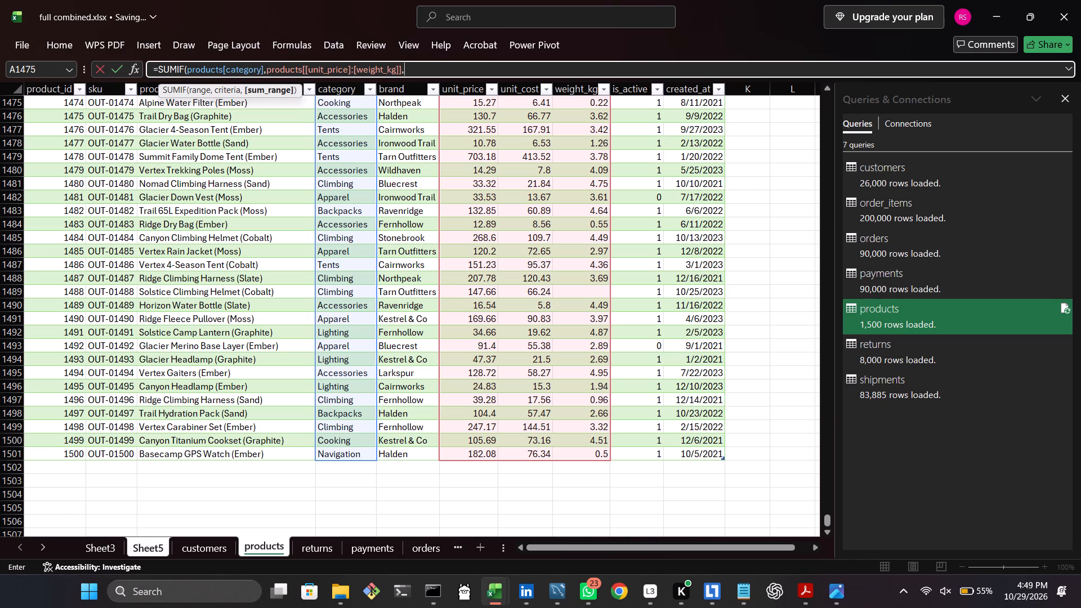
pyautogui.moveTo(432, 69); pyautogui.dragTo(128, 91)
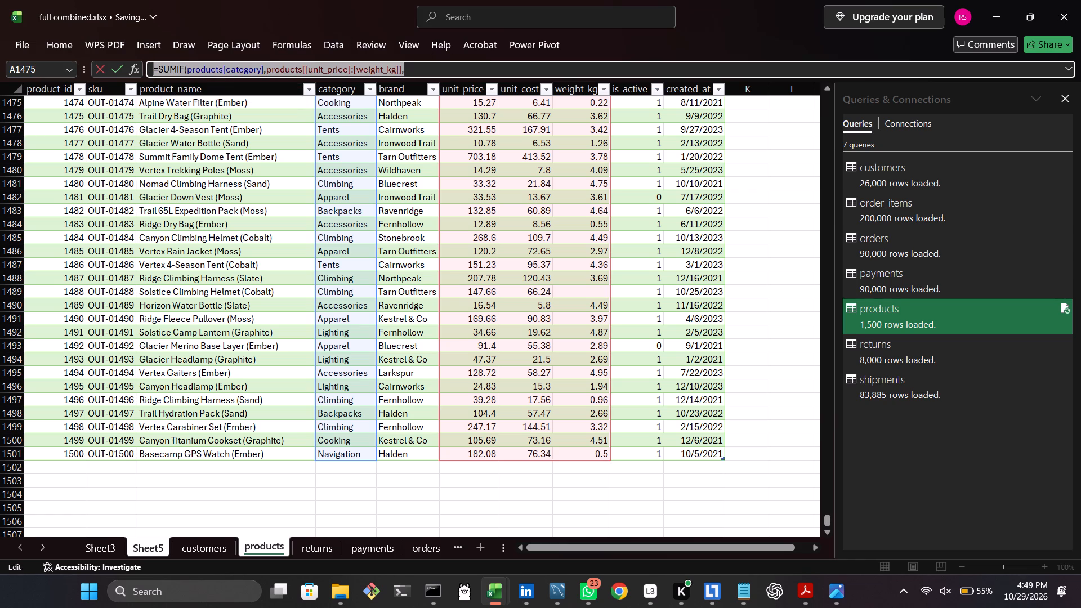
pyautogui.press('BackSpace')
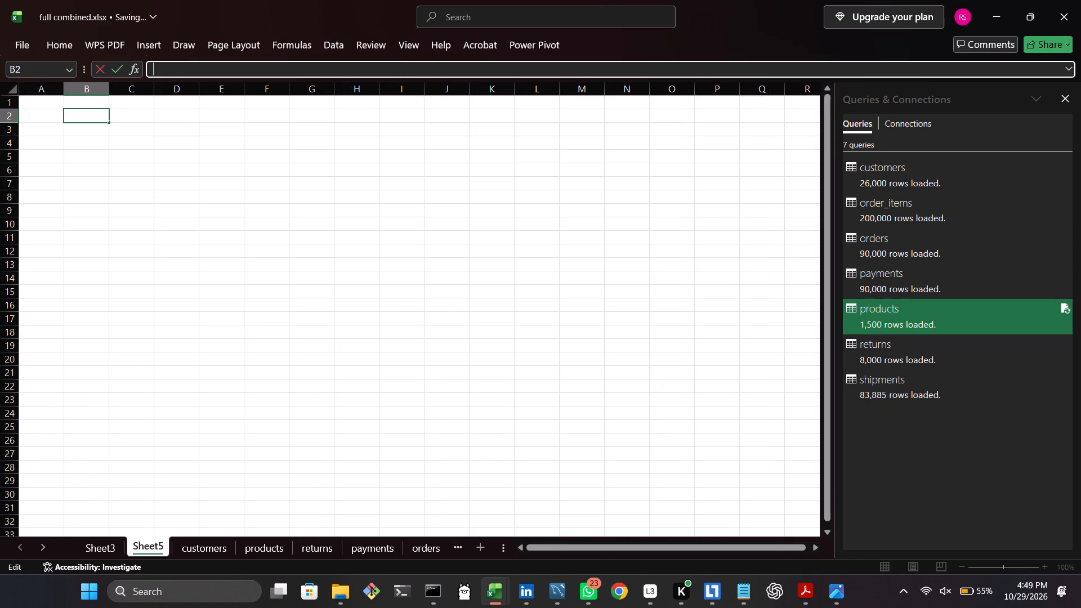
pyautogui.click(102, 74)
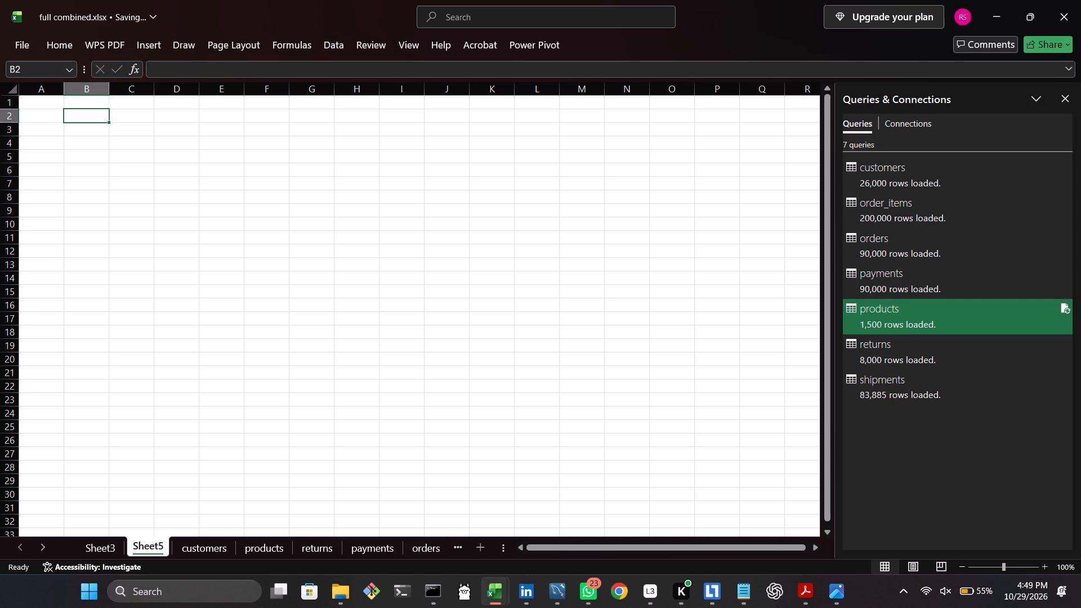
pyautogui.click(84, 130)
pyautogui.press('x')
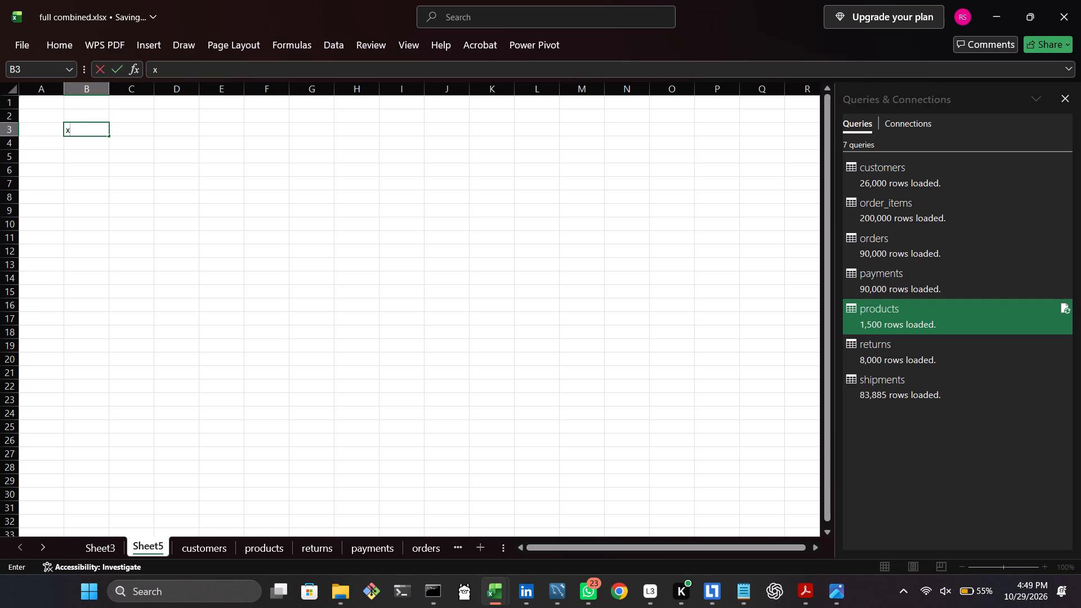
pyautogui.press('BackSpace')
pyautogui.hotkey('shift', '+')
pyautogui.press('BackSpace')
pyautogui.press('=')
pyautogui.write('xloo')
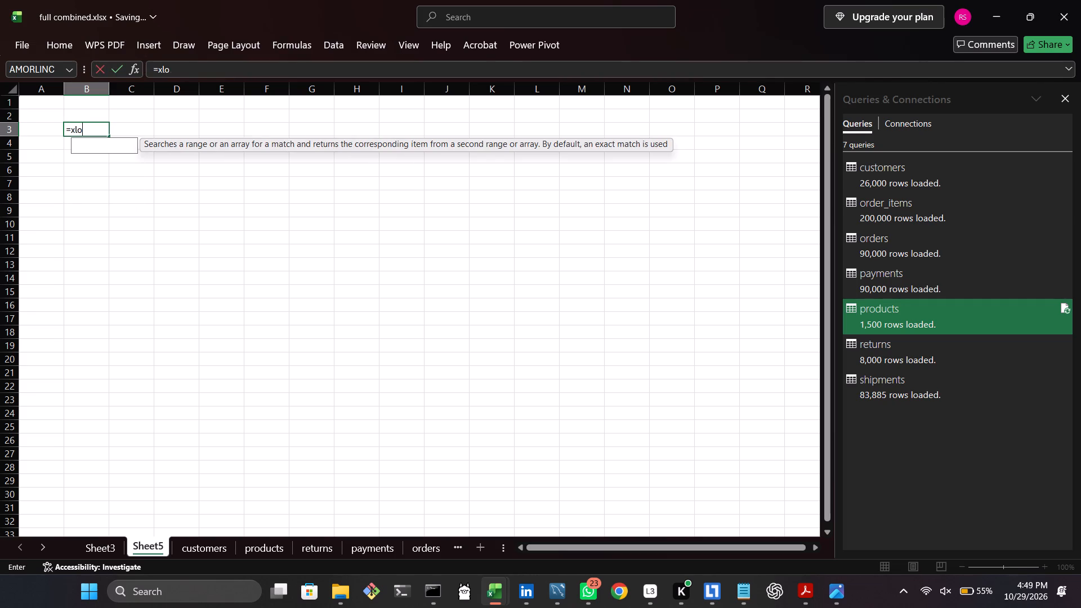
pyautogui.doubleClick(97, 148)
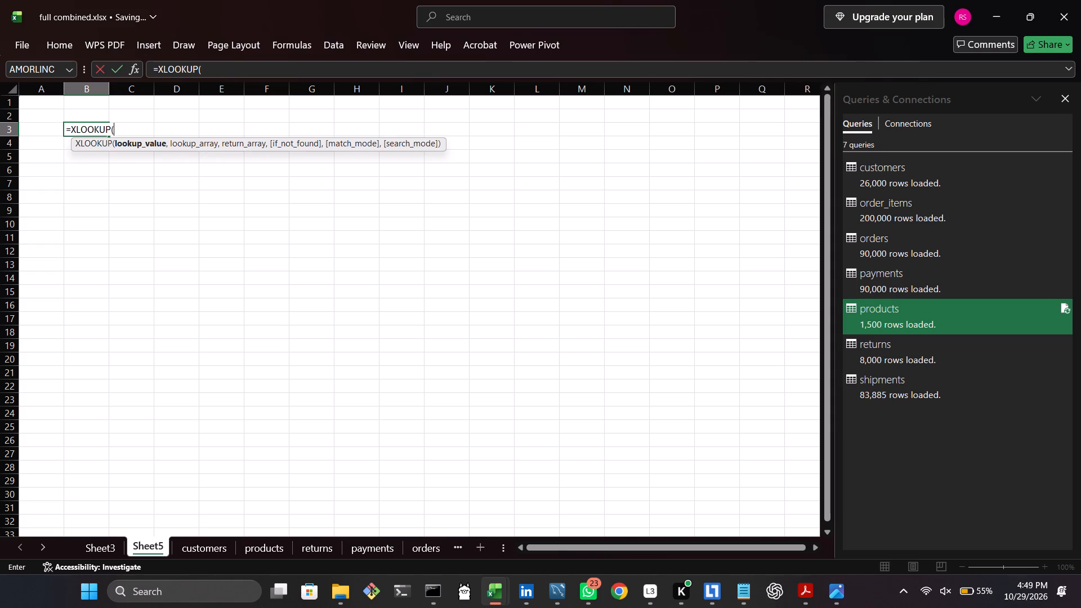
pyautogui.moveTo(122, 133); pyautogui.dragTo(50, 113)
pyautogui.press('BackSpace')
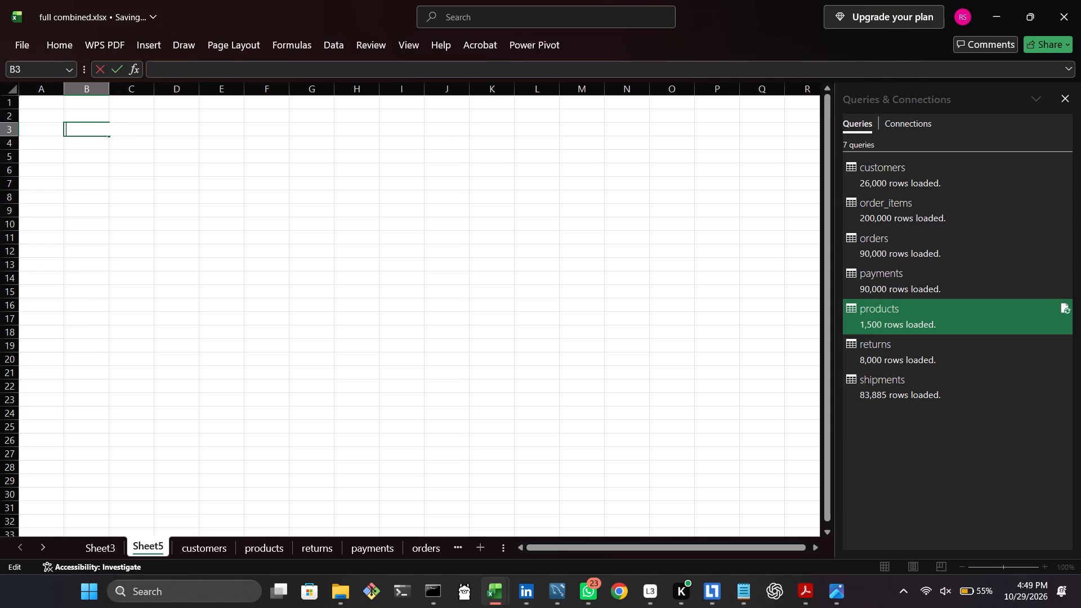
# List the distinct product categories from cell B3 of Sheet5 with =UNIQUE(products[category]).
pyautogui.press('=')
pyautogui.write('un')
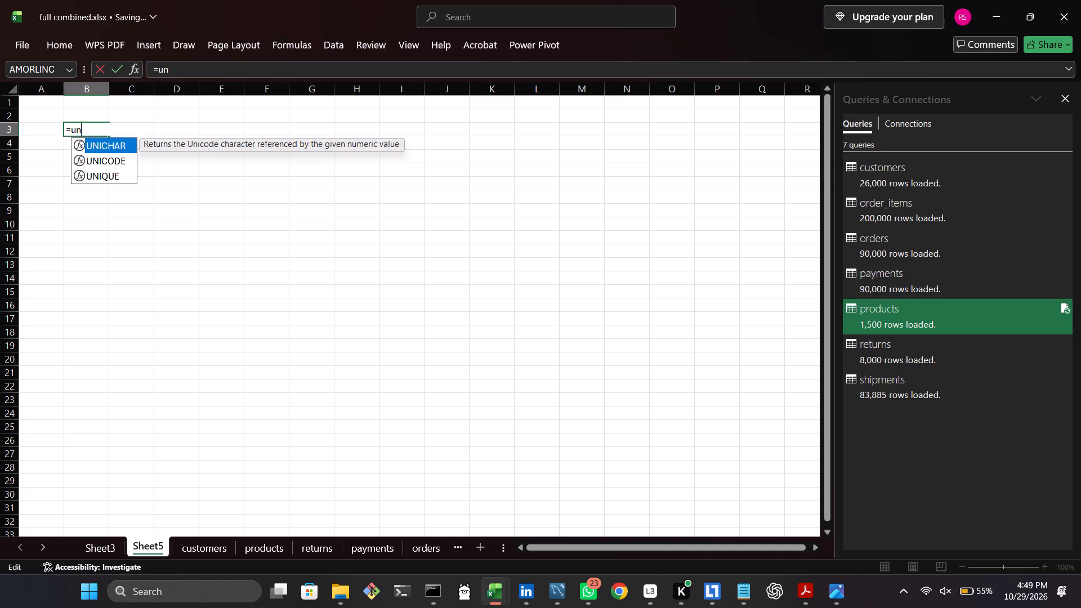
pyautogui.doubleClick(98, 175)
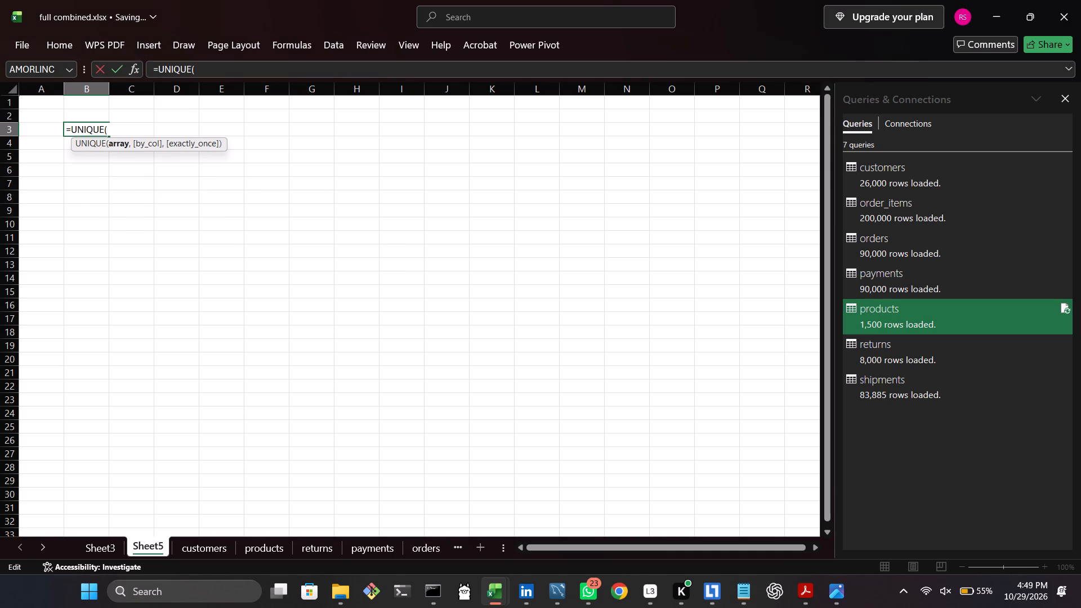
pyautogui.click(283, 555)
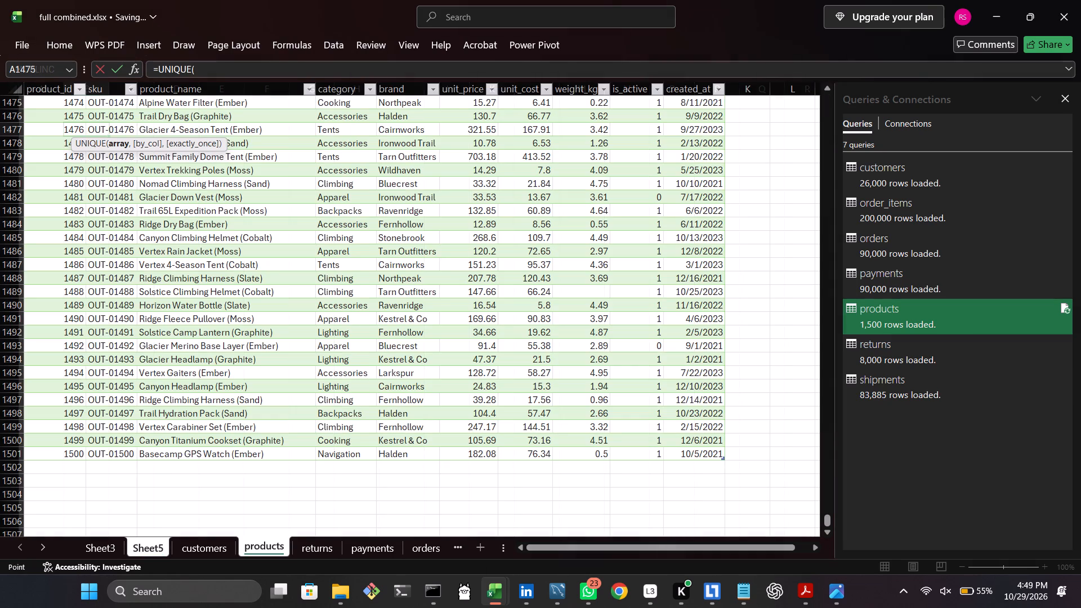
pyautogui.click(337, 92)
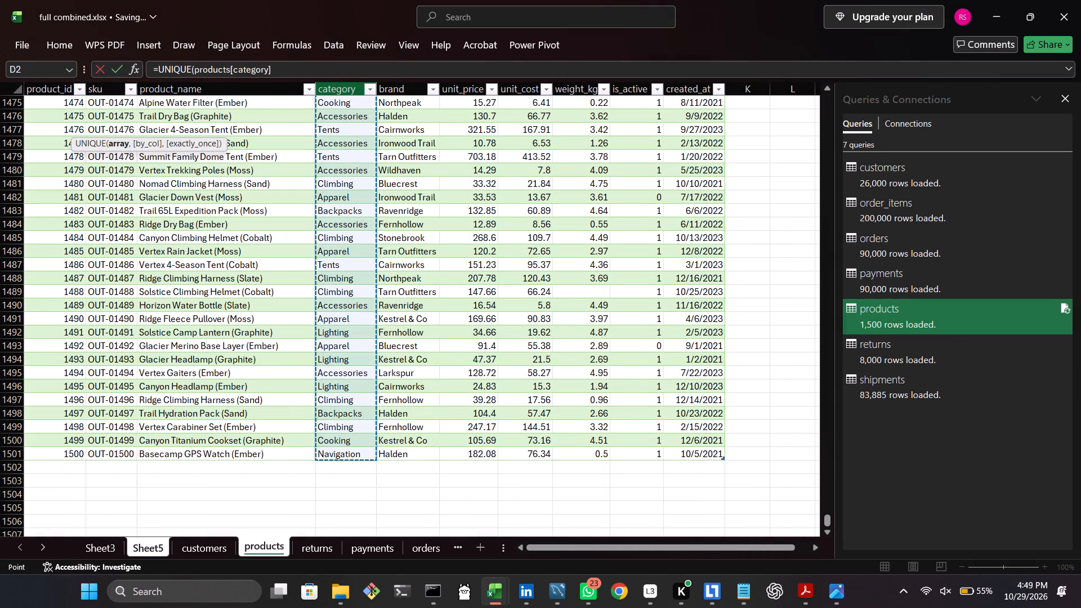
pyautogui.press('Return')
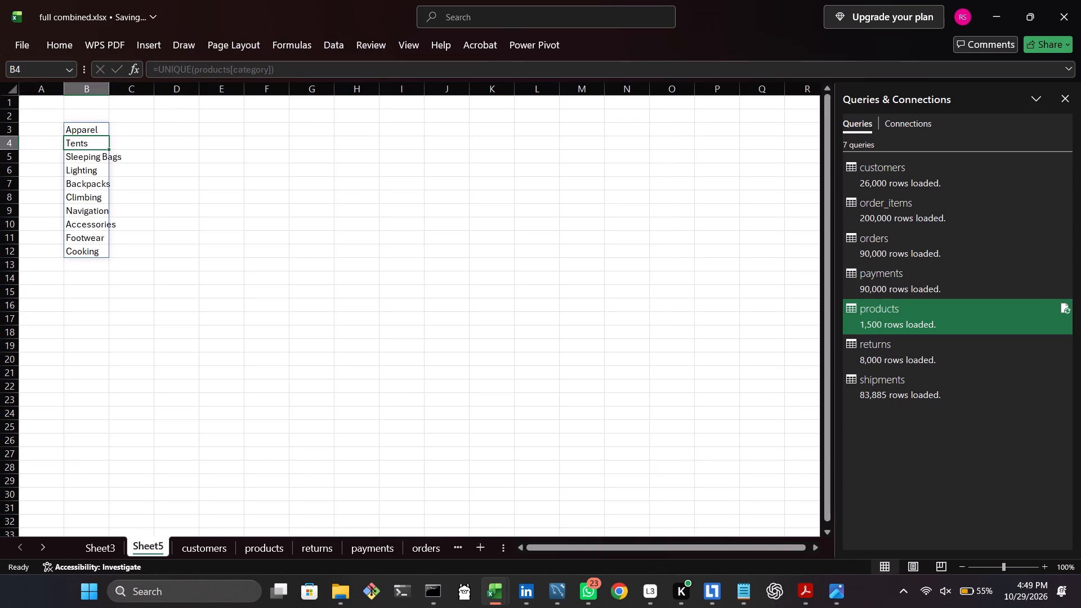
# Fit column B's width to the category names in B3:B12.
pyautogui.moveTo(76, 130); pyautogui.dragTo(87, 252)
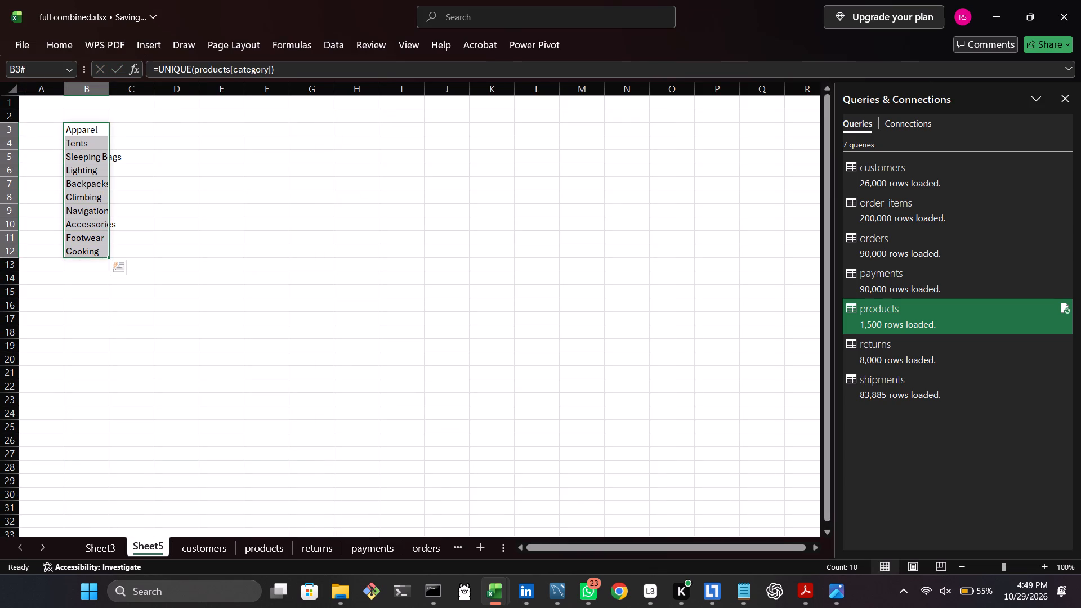
pyautogui.doubleClick(110, 92)
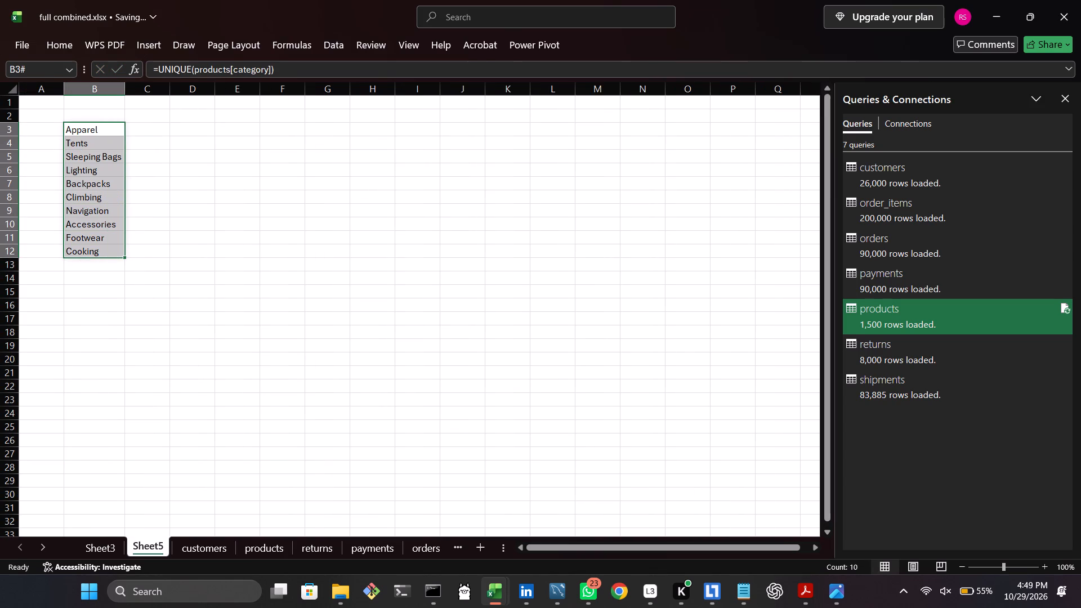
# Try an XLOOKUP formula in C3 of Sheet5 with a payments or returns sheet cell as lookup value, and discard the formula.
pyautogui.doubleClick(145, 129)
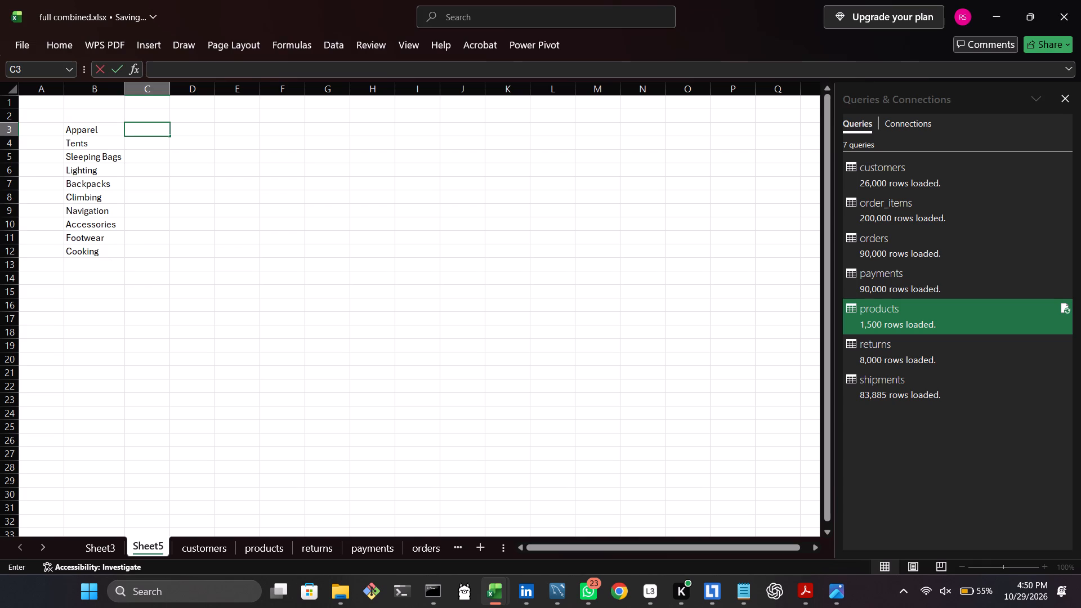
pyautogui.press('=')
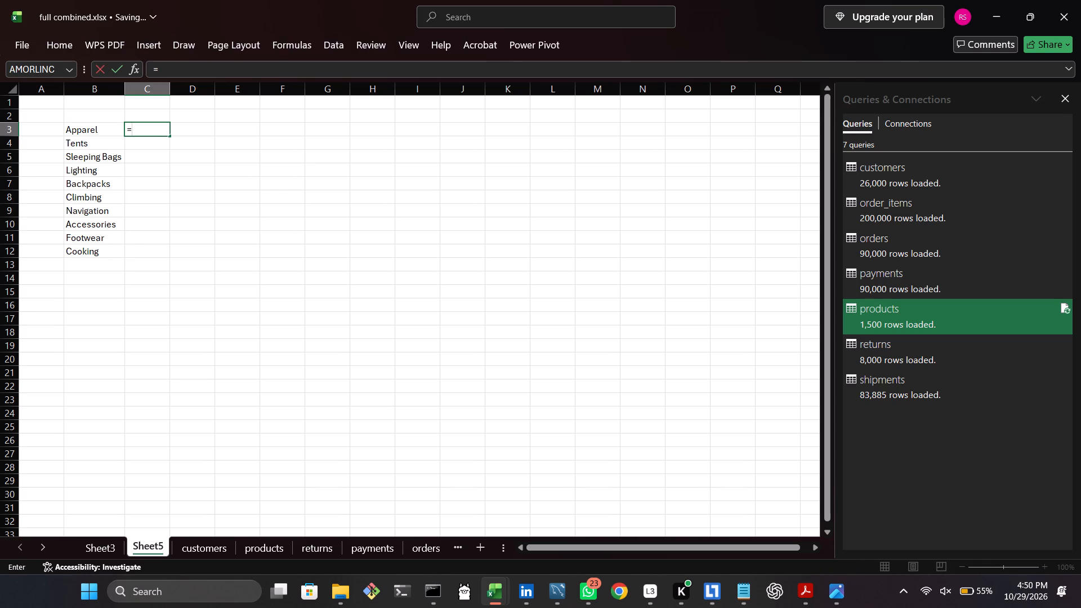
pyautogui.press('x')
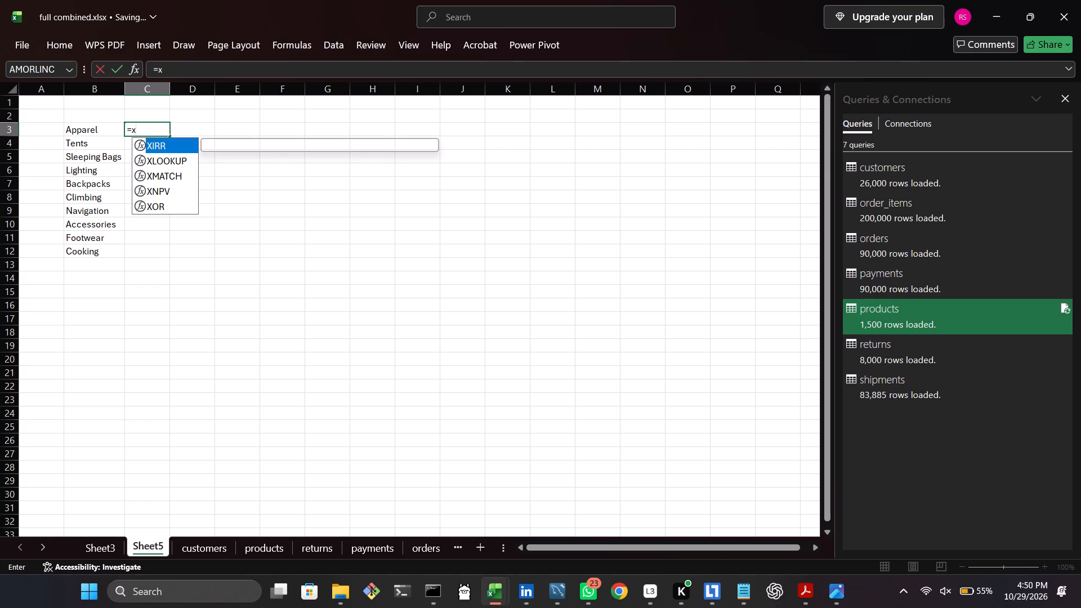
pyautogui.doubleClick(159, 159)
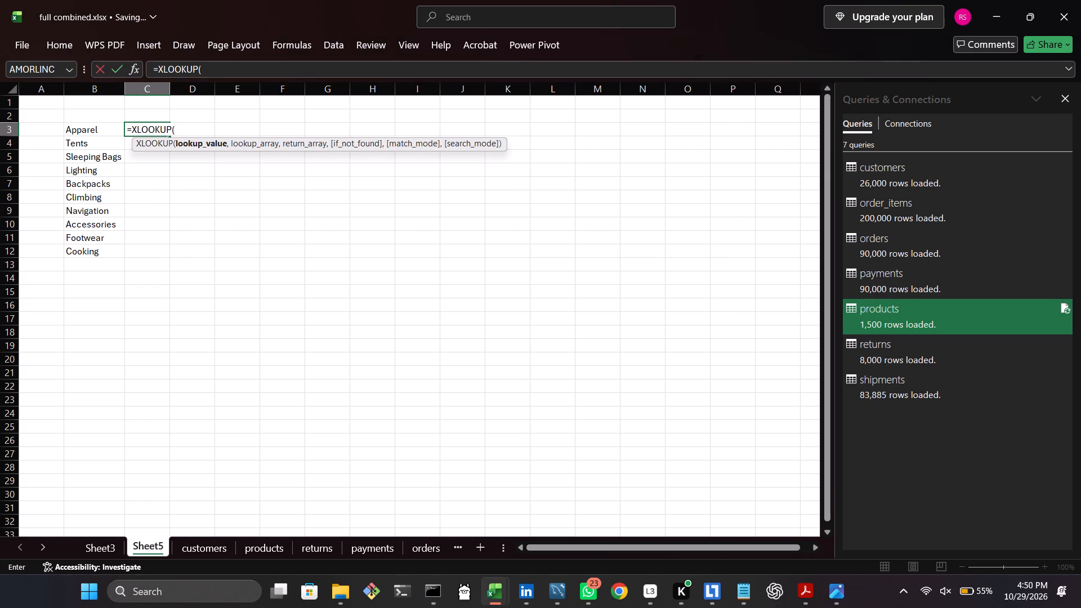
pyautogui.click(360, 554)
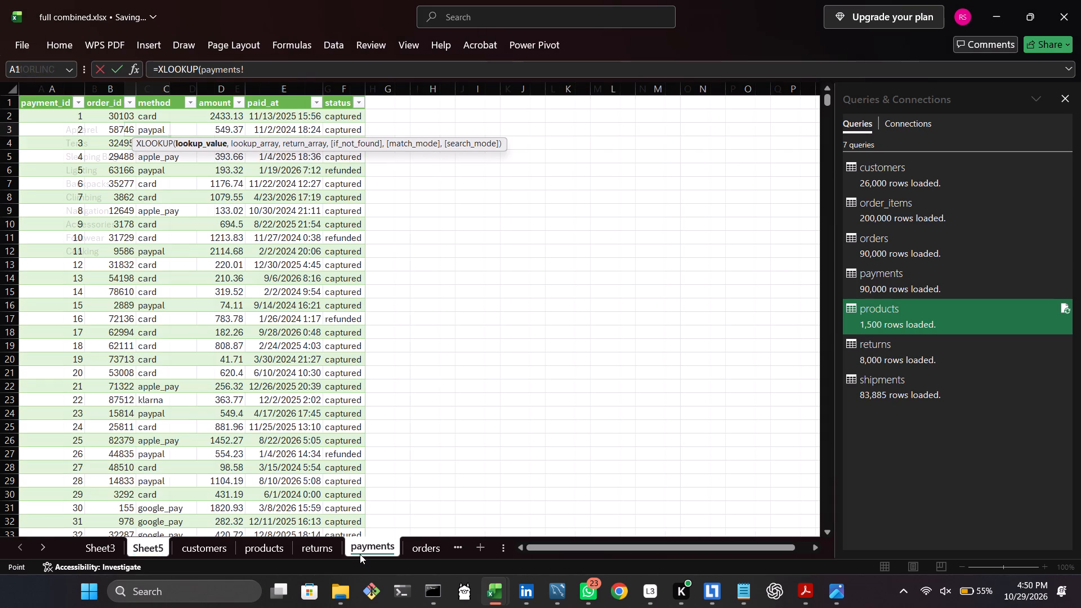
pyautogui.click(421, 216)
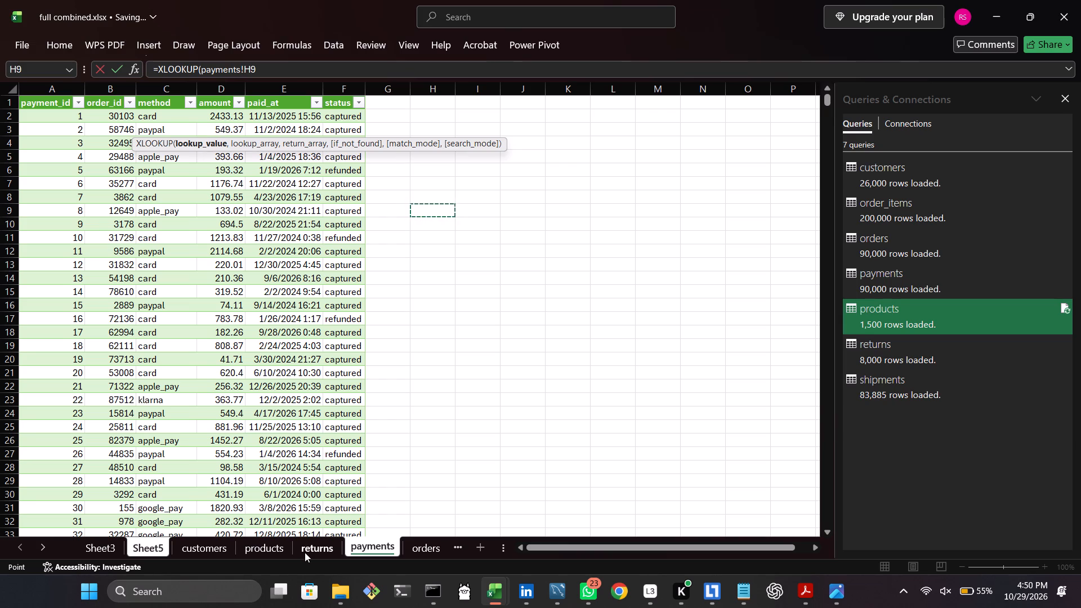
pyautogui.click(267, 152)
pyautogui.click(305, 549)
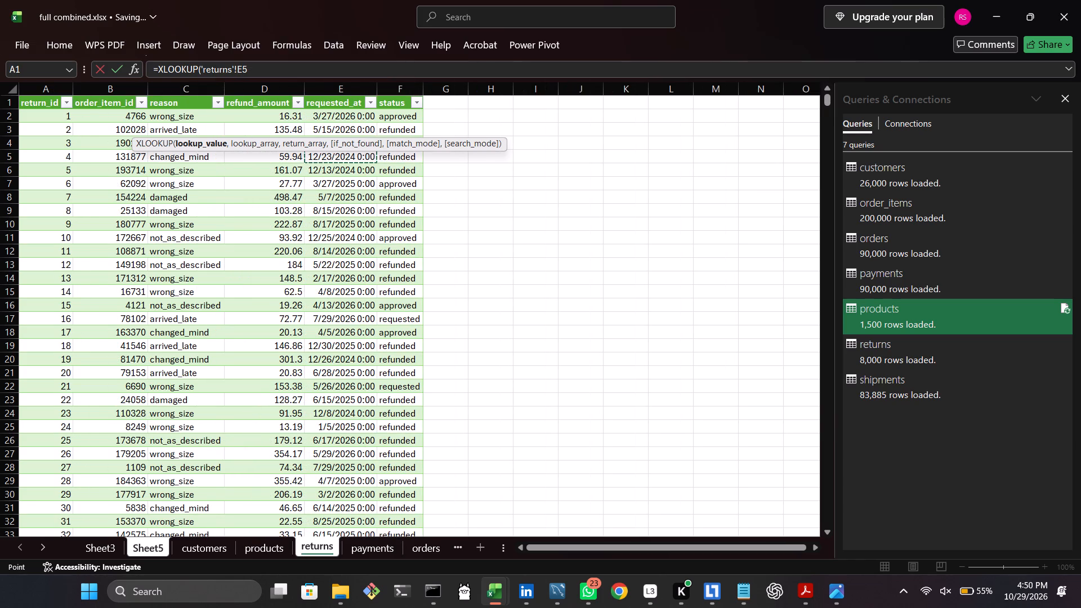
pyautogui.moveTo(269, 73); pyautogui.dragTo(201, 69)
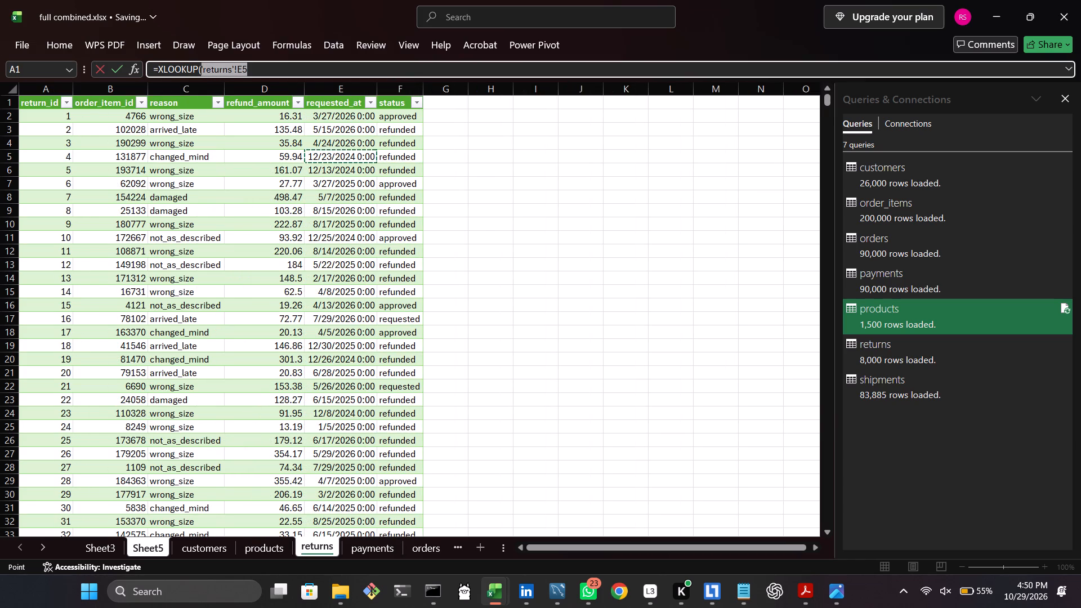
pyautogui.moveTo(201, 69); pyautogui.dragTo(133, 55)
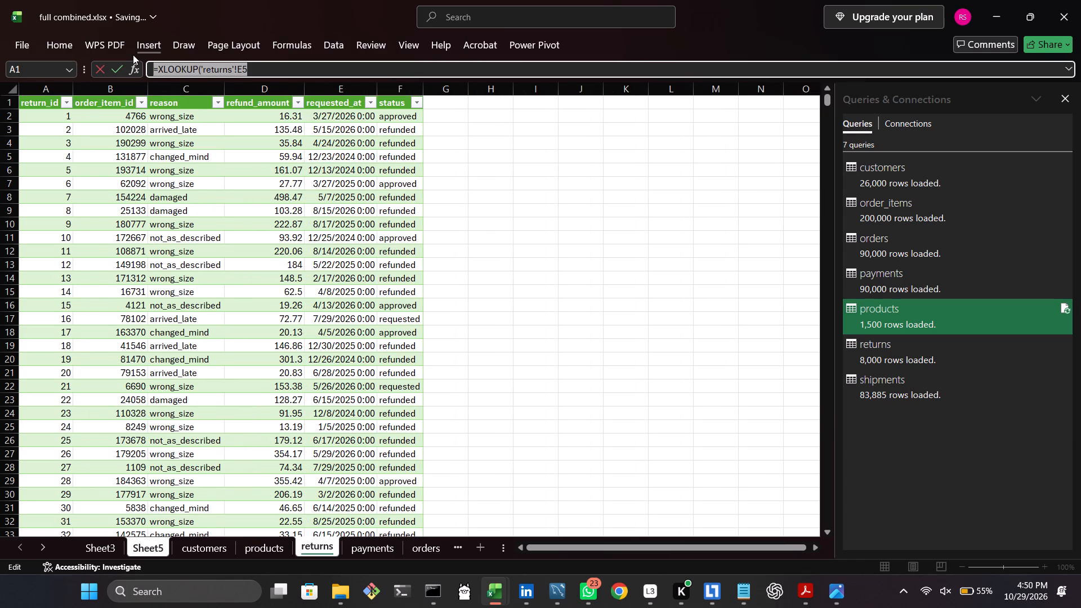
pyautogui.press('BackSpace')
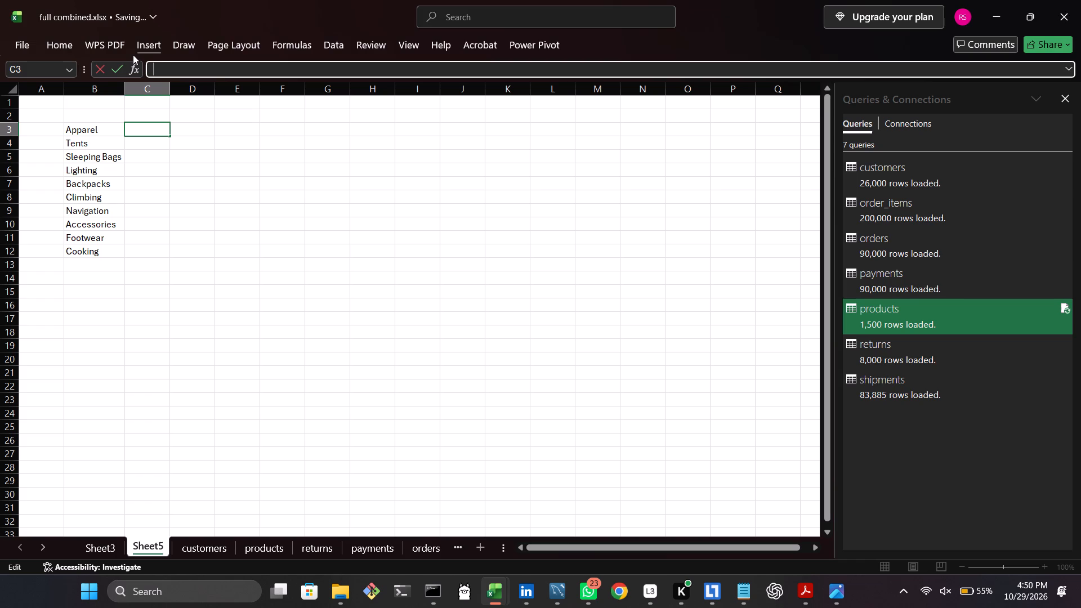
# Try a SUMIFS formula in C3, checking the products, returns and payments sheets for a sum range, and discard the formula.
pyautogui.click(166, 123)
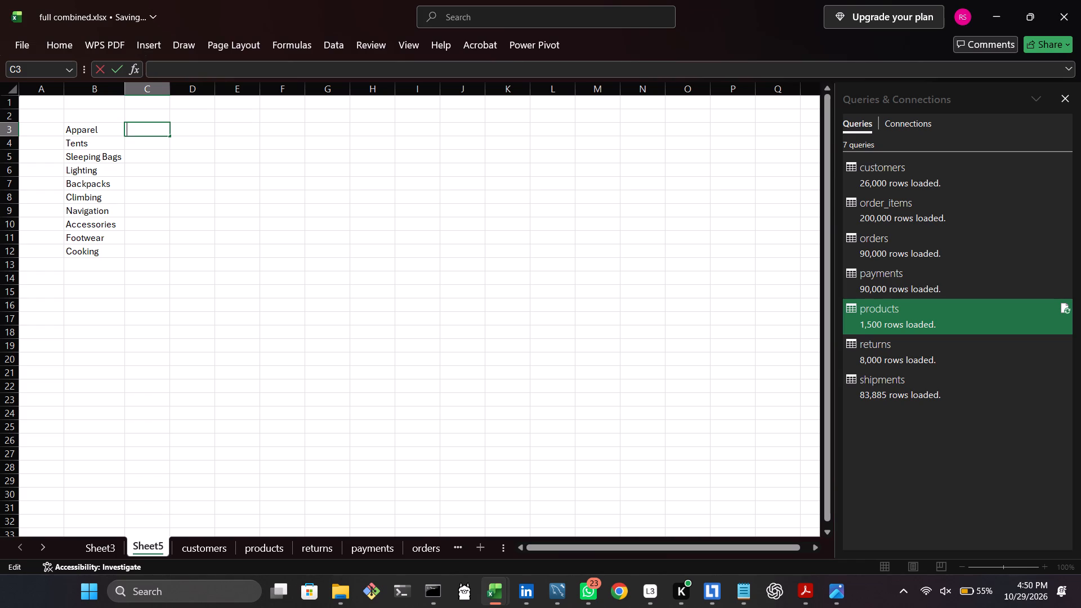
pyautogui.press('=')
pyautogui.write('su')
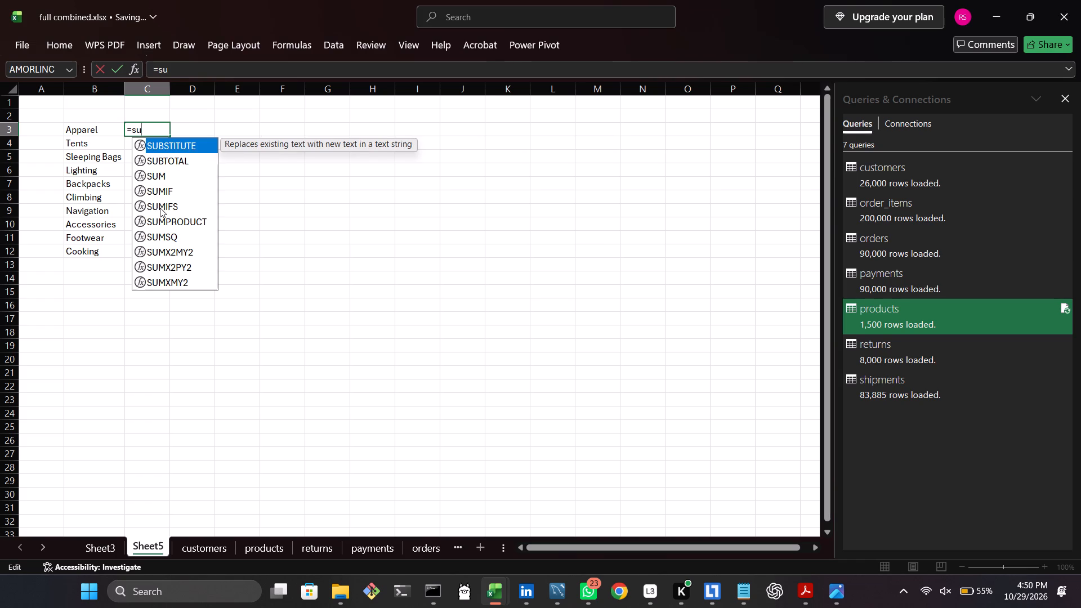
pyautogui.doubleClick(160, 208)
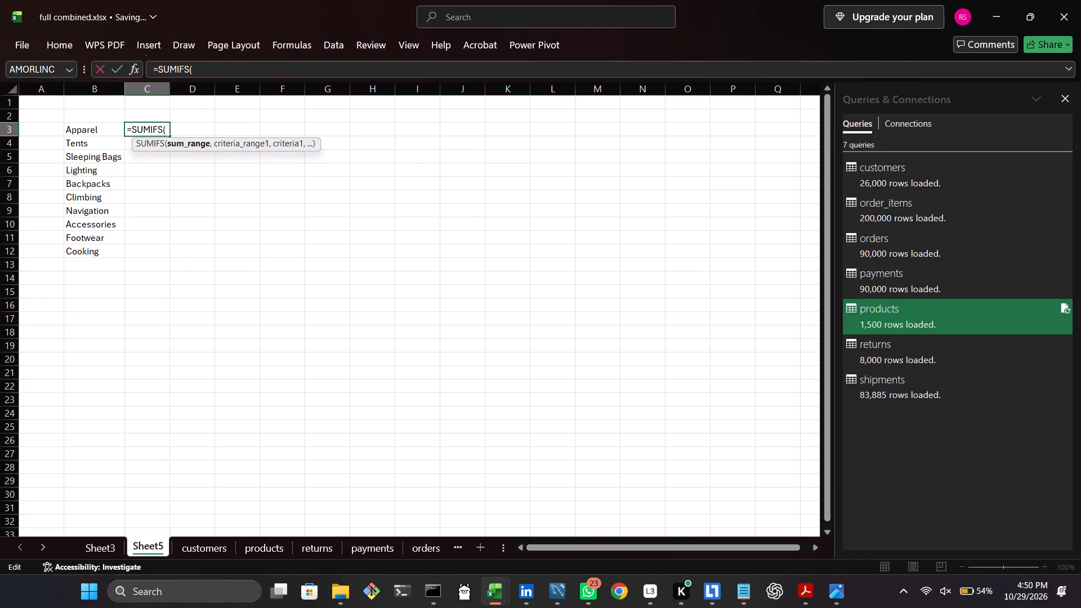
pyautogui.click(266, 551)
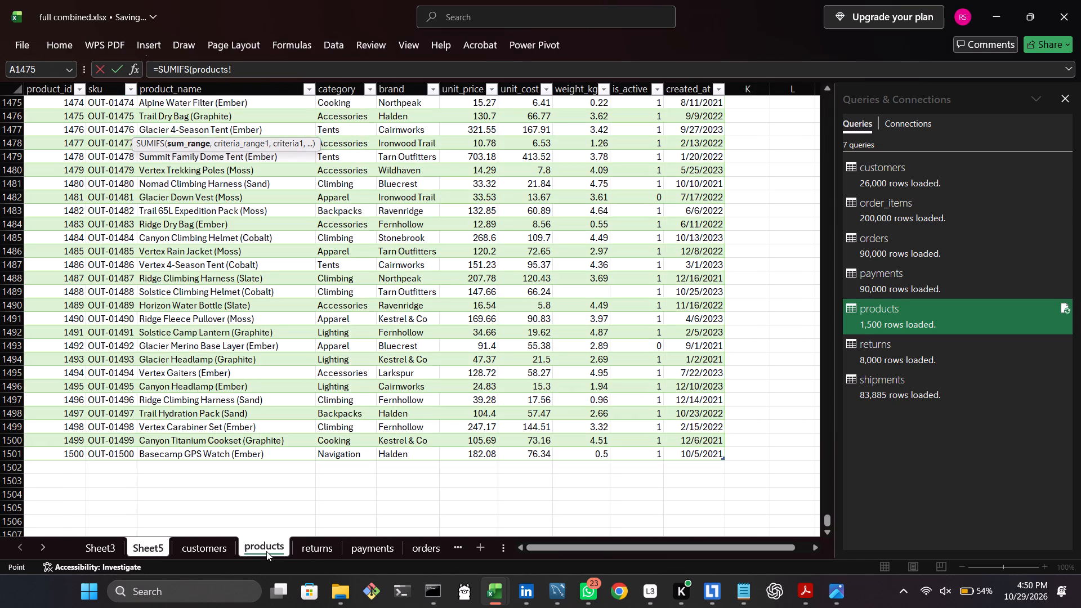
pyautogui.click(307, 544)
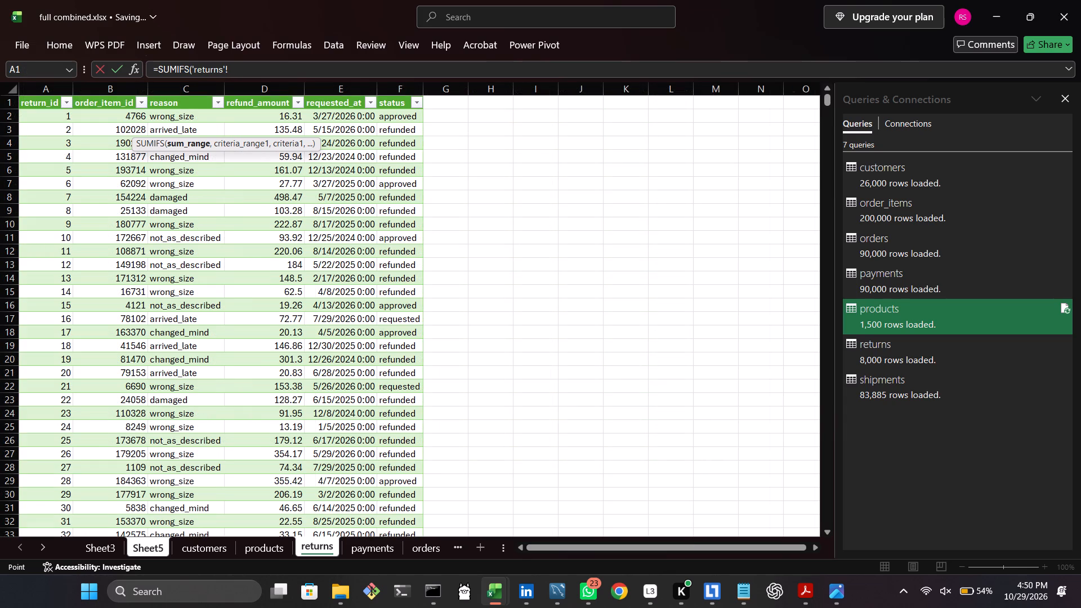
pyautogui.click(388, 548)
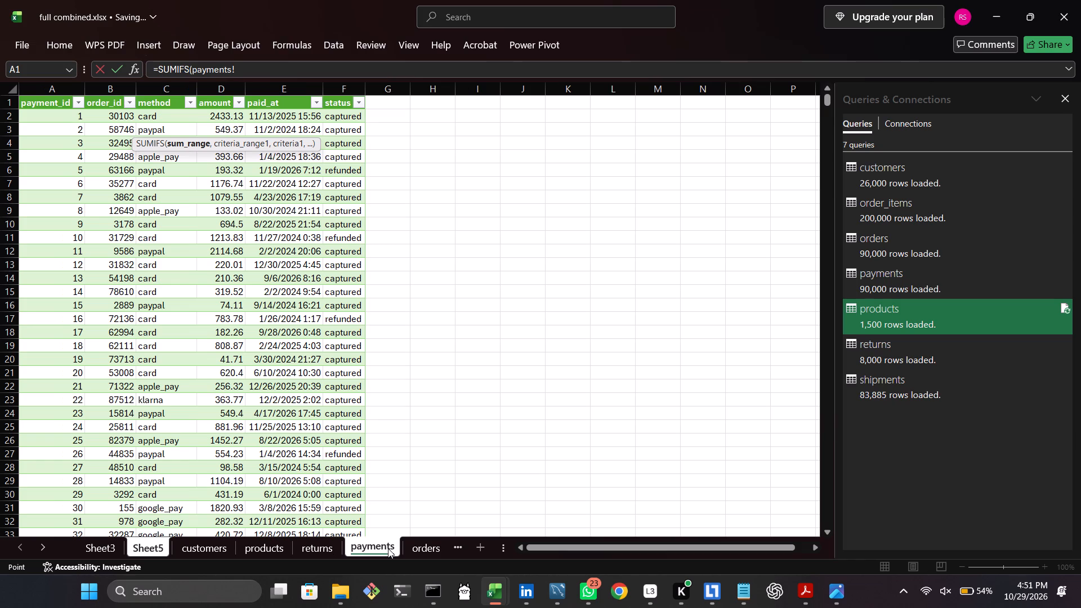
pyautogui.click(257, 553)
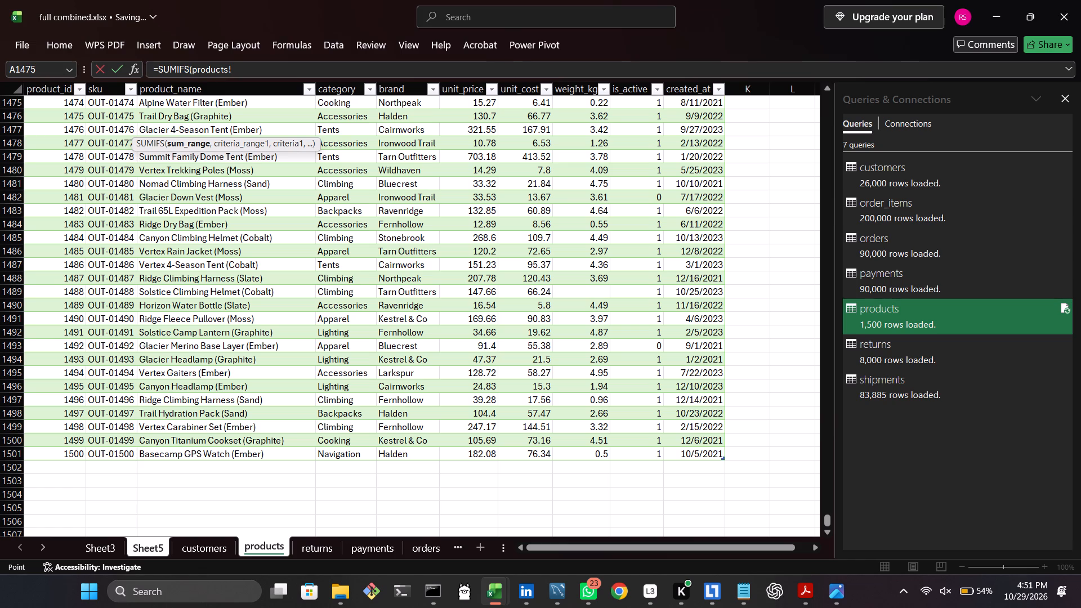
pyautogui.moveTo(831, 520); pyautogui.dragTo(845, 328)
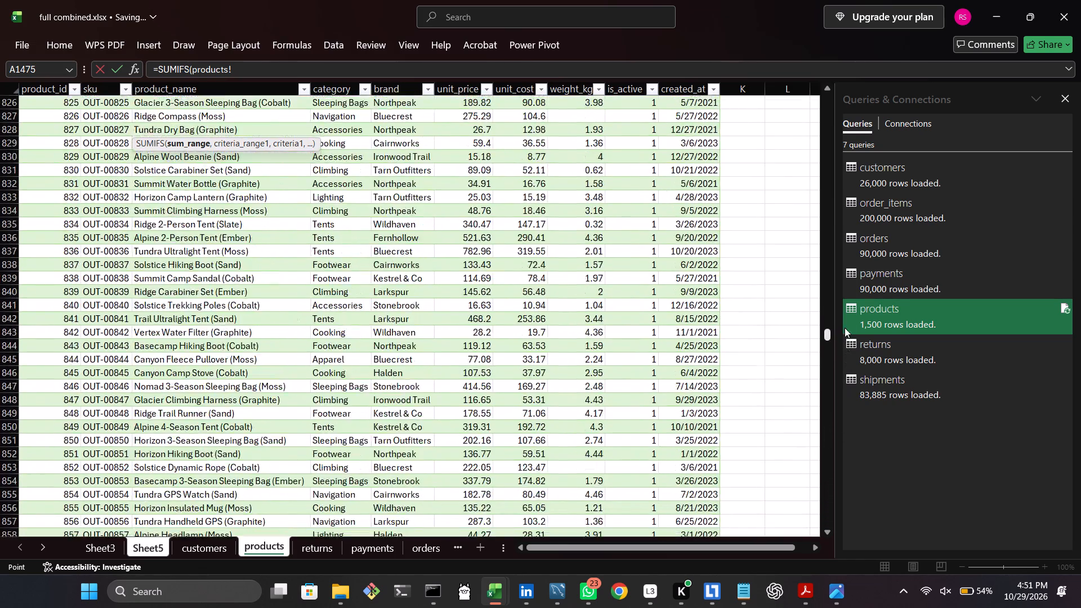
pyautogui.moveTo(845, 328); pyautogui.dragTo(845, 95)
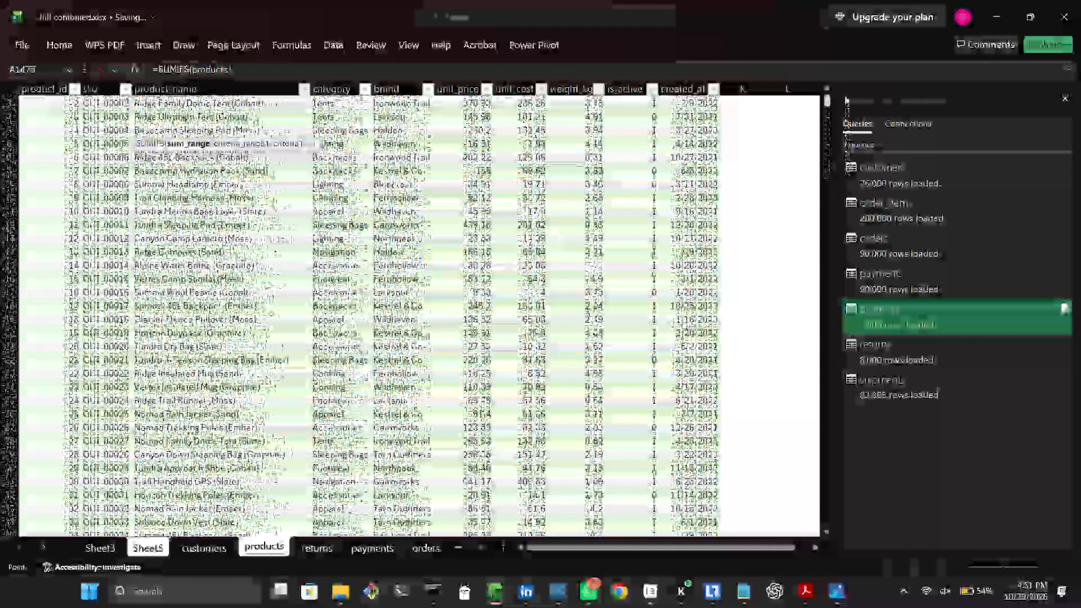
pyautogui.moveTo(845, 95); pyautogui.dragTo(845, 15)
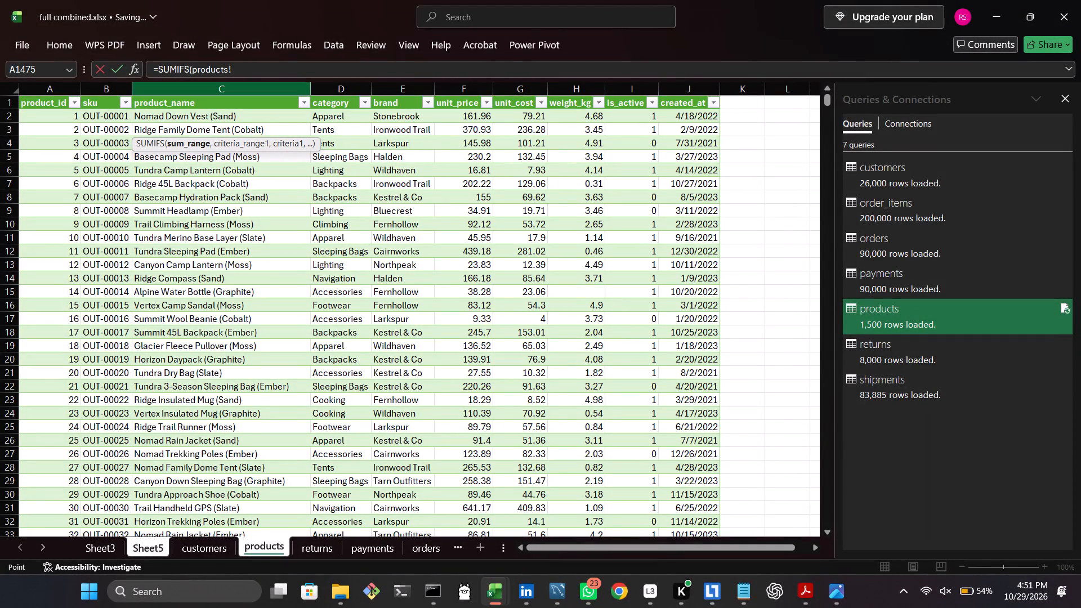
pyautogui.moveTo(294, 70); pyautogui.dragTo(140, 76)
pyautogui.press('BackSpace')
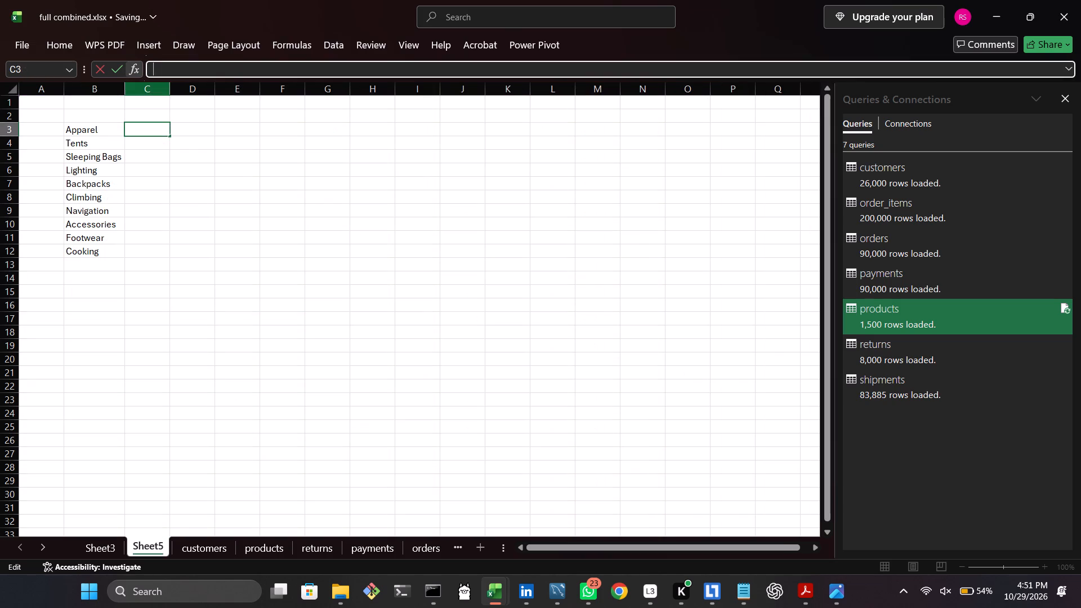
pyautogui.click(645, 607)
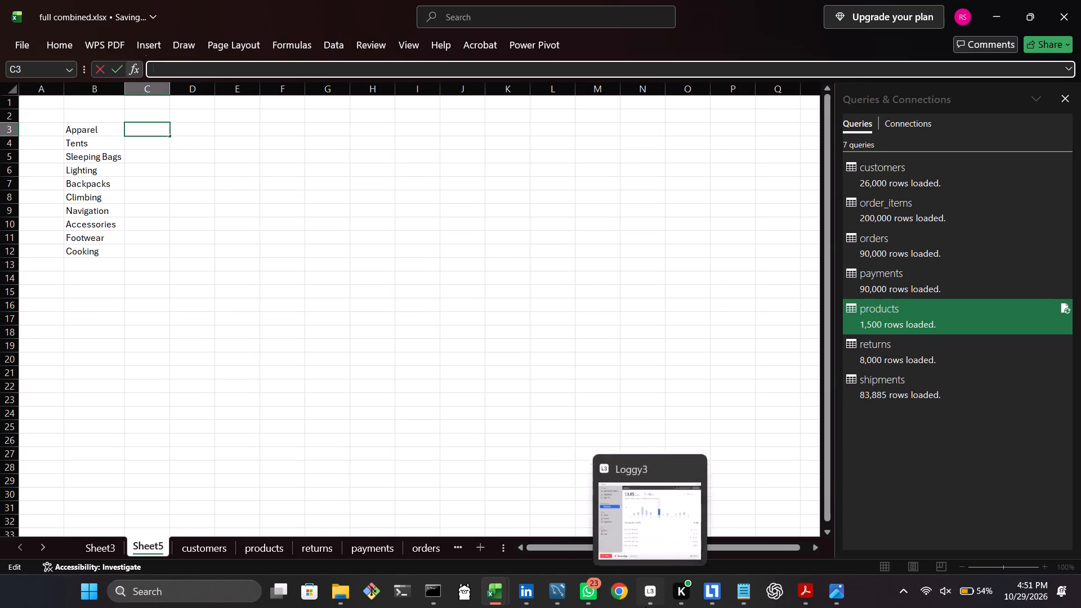